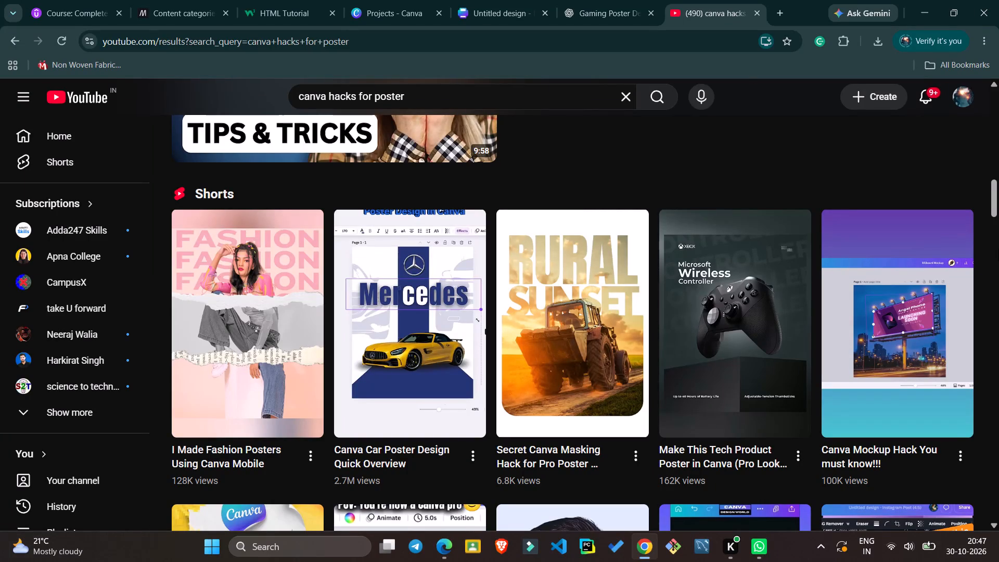
Open the video "Create this AMAZING poster design in Canva" by Lilly's Tech Tips from the search results.
scroll(613, 256, "up", 2)
scroll(546, 165, "up", 1)
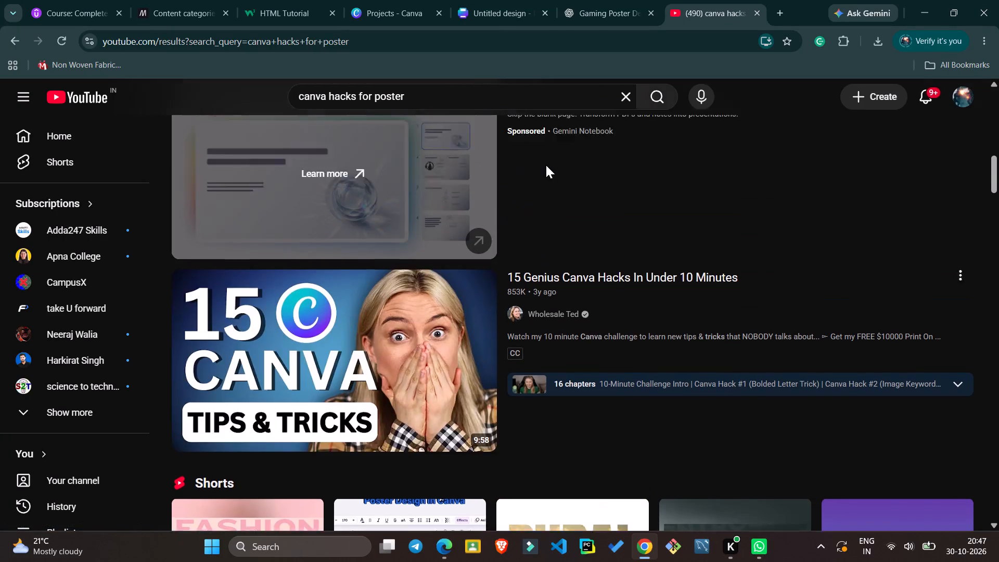
scroll(546, 165, "up", 4)
scroll(434, 185, "up", 2)
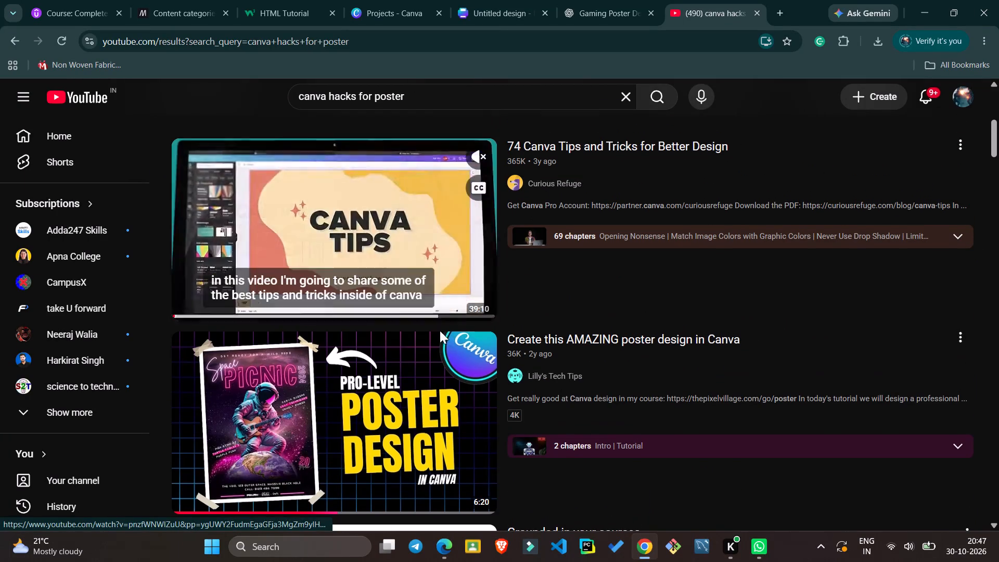
left_click(417, 387)
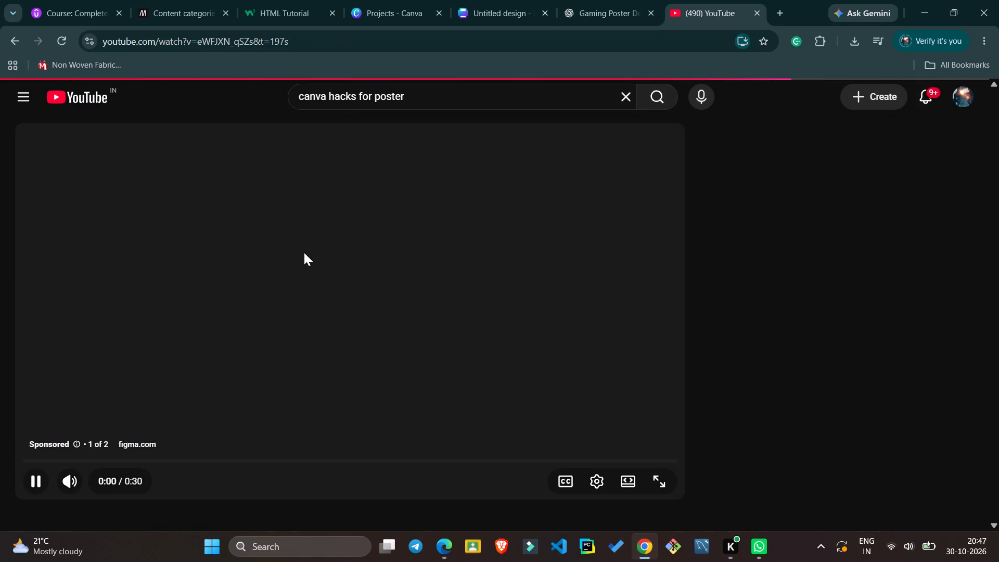
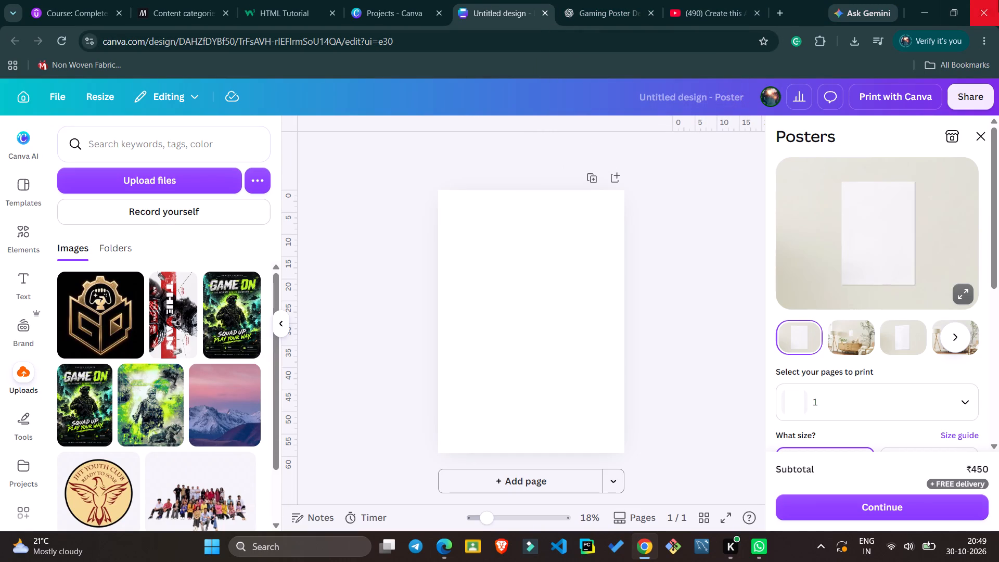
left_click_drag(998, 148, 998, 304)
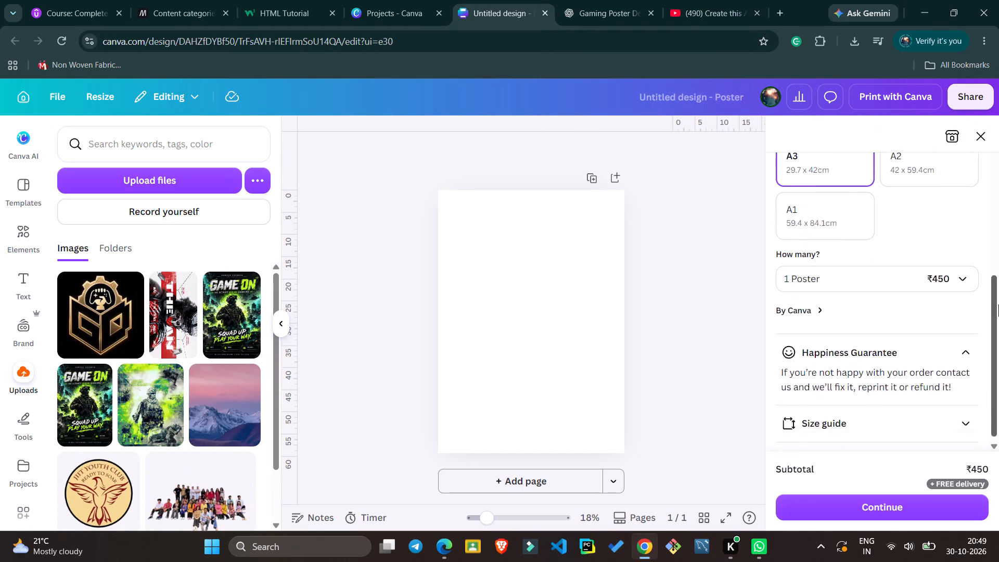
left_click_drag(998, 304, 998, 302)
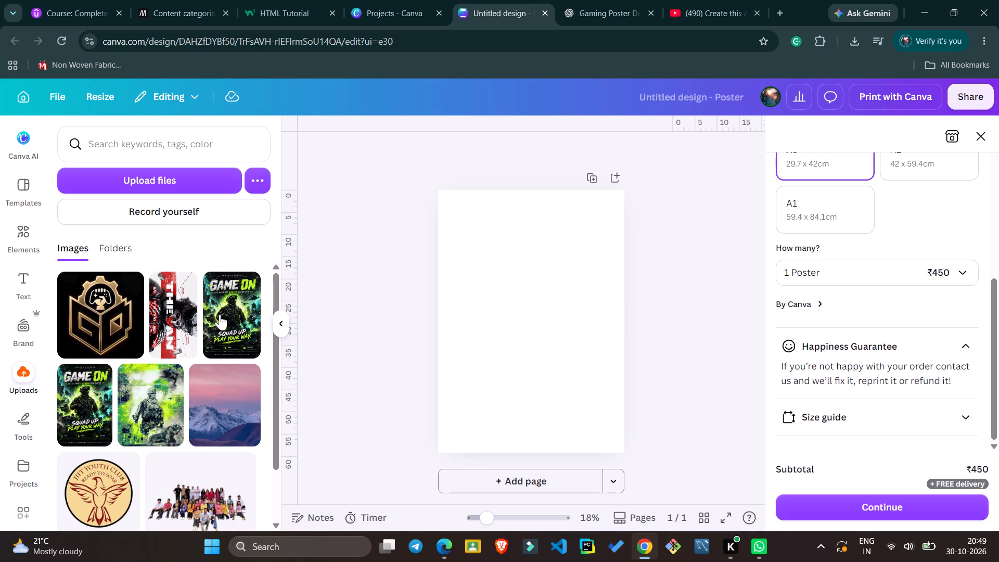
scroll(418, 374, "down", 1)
Look through the browser's recent download history for the downloaded poster image files.
left_click(854, 42)
scroll(786, 285, "down", 6)
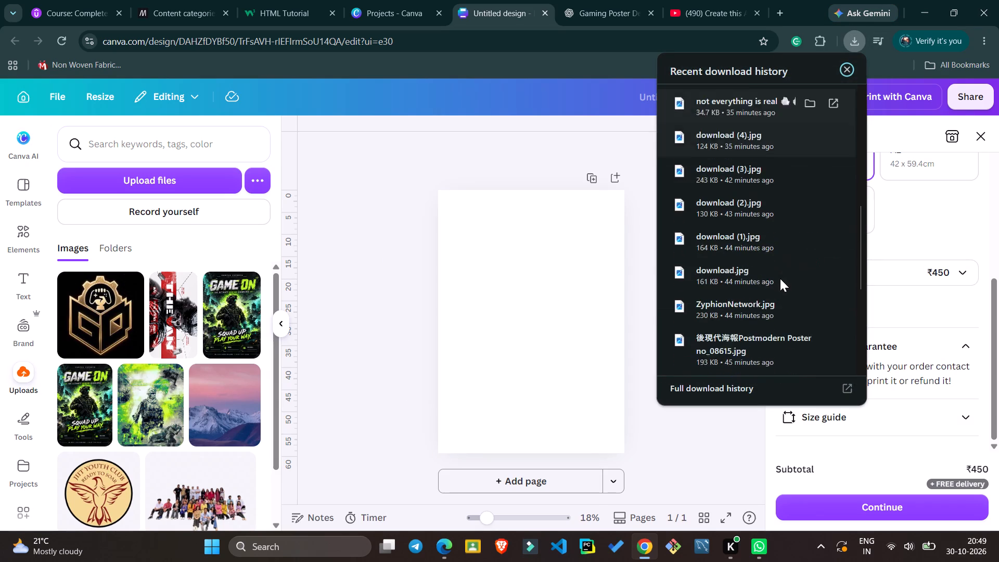
scroll(780, 278, "down", 1)
left_click(849, 67)
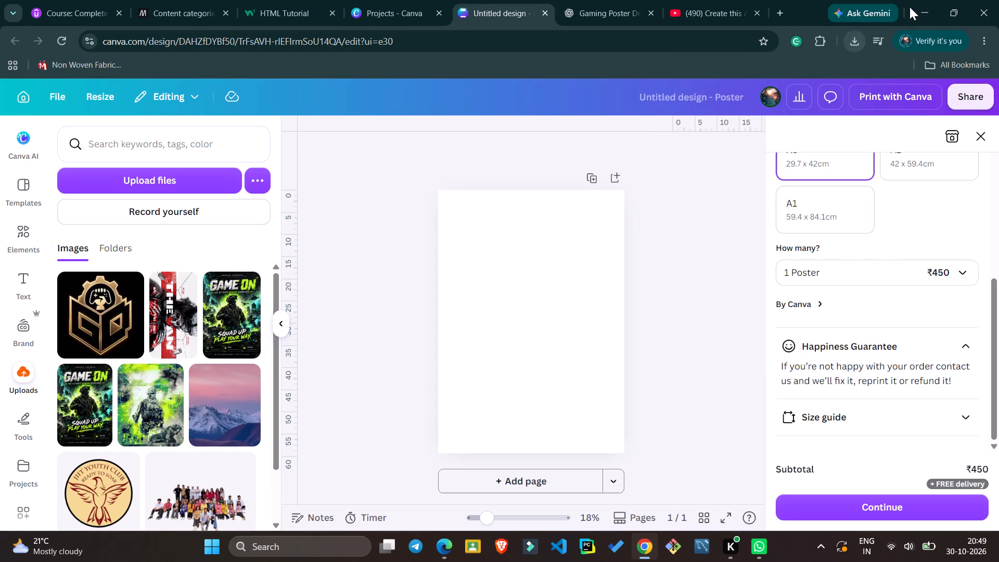
Dock the browser window with the Canva design to the right half of the screen, leaving the desktop folders accessible beside it.
left_click_drag(799, 12, 0, 222)
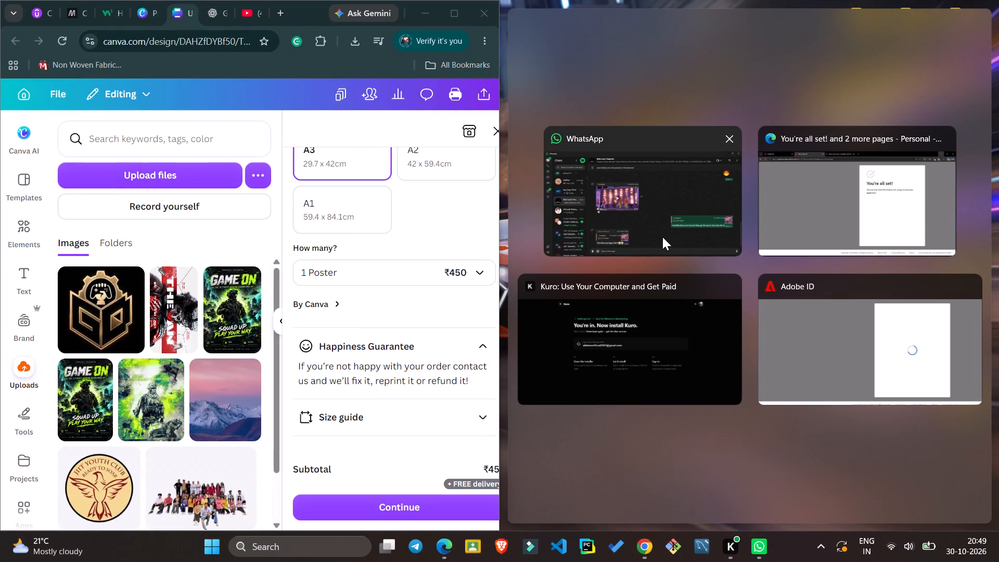
left_click(684, 0)
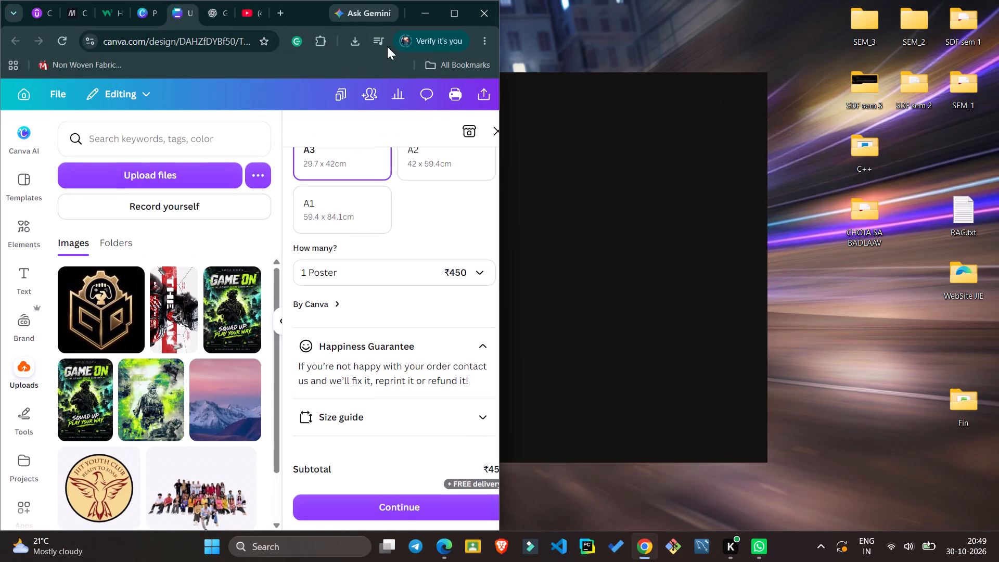
left_click_drag(308, 11, 998, 89)
left_click(135, 0)
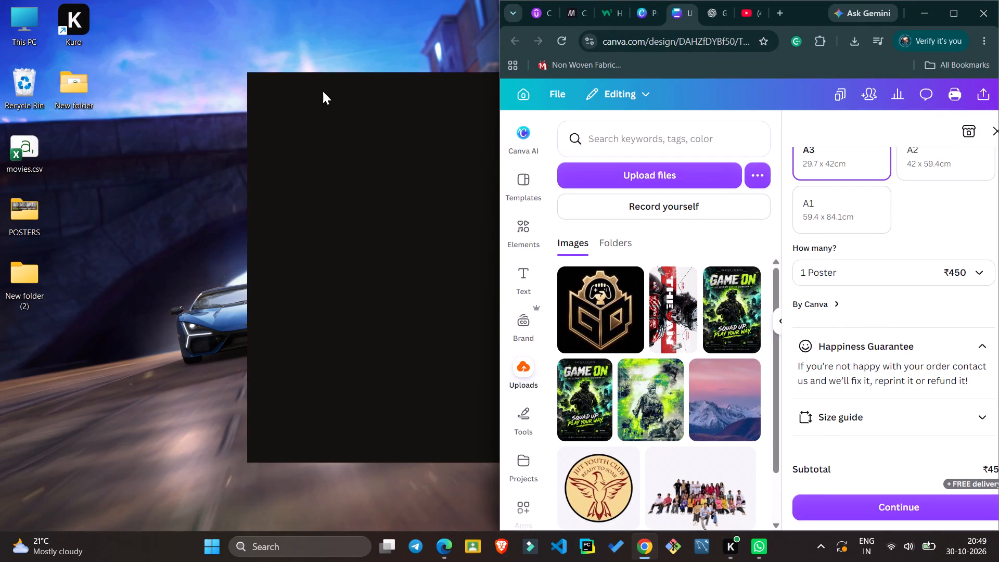
Switch from the browser to the desktop beside the docked Canva window.
left_click(78, 207)
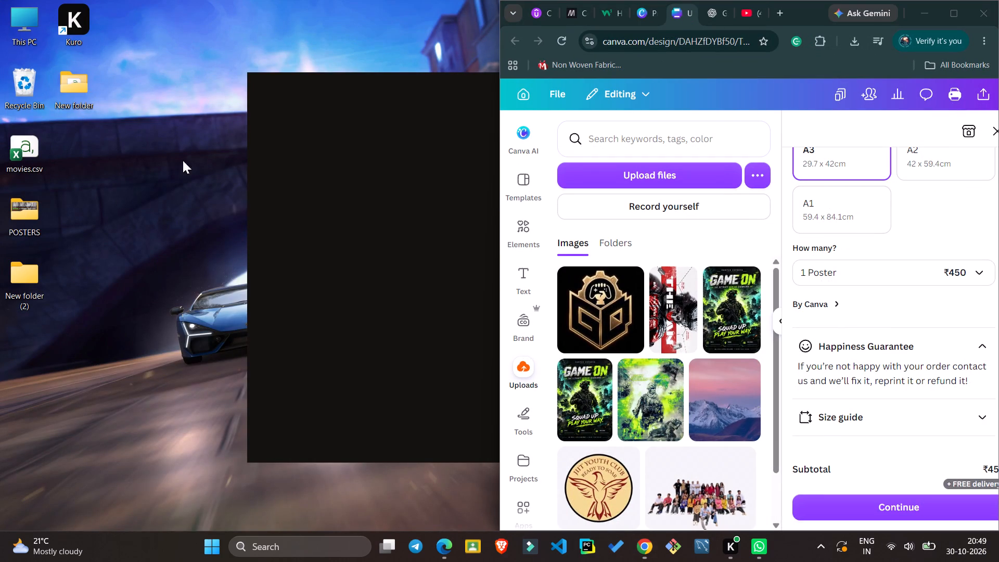
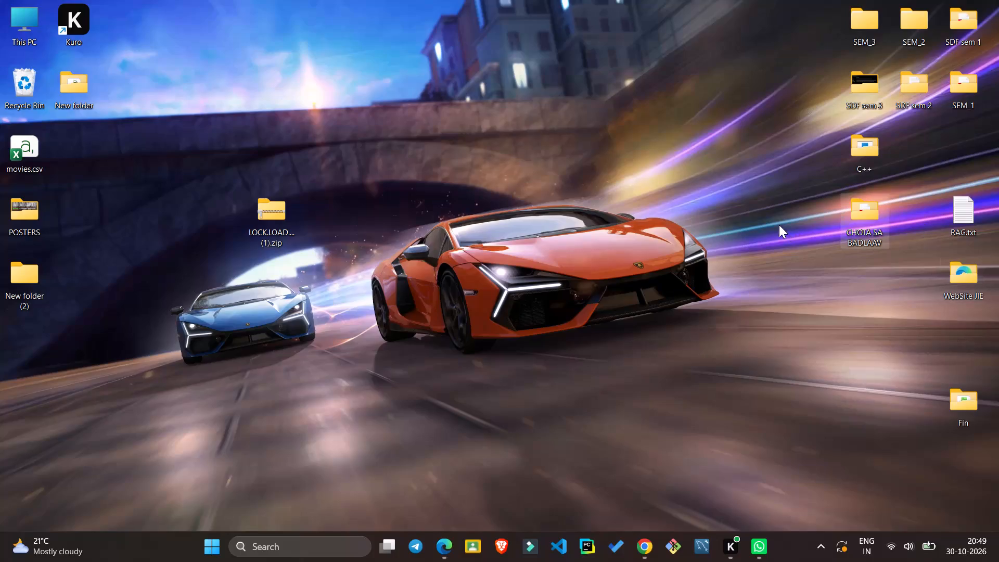
Open the desktop folder "New folder" to check its contents for the poster image files.
double_click(71, 92)
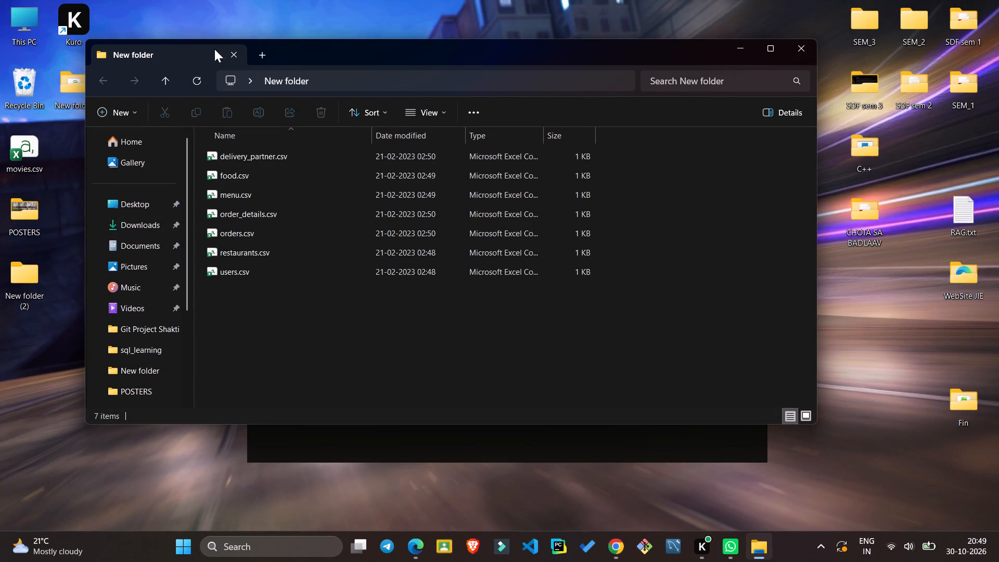
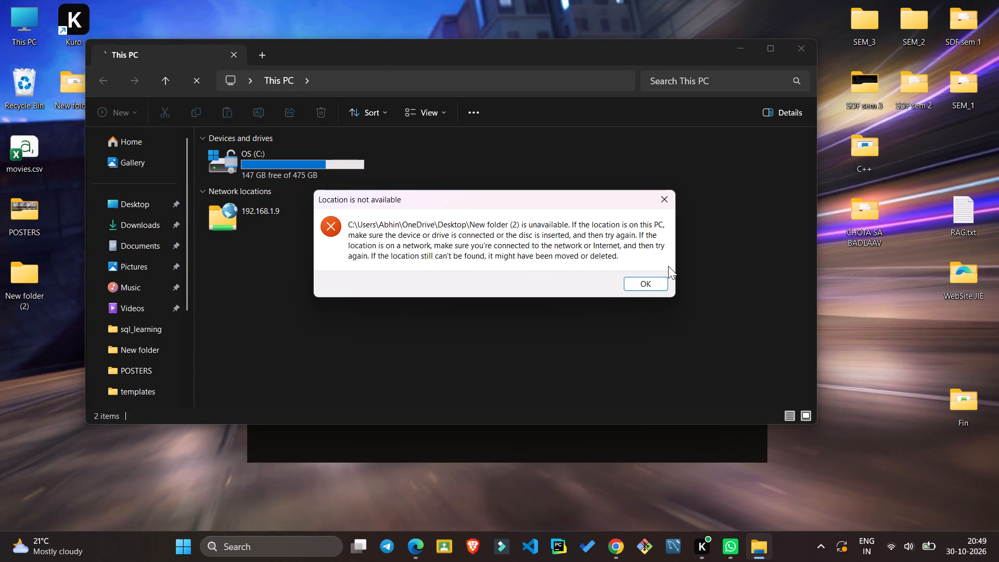
Dismiss the unavailable-location error and show the contents of the Desktop folder in the file window.
left_click(656, 289)
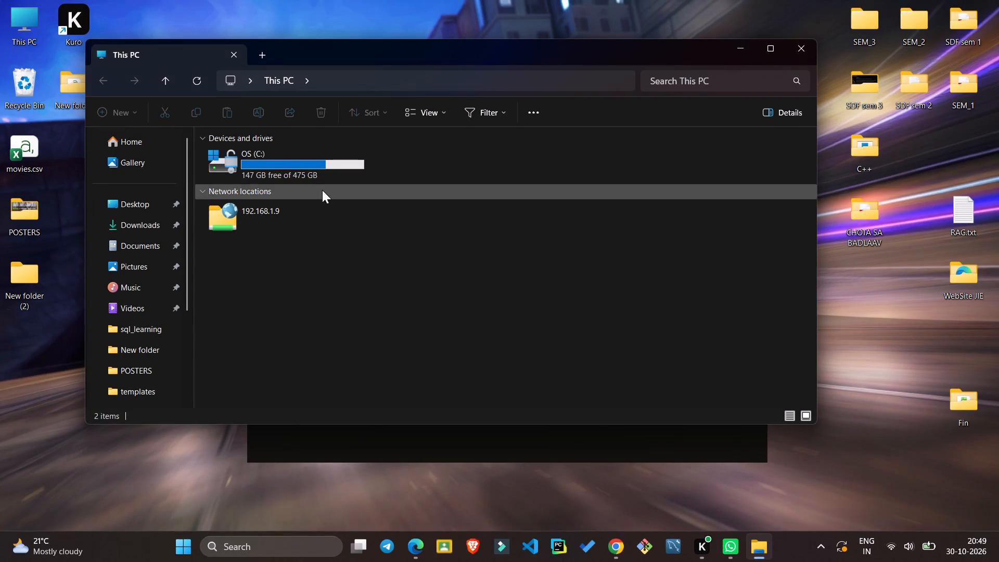
left_click(137, 200)
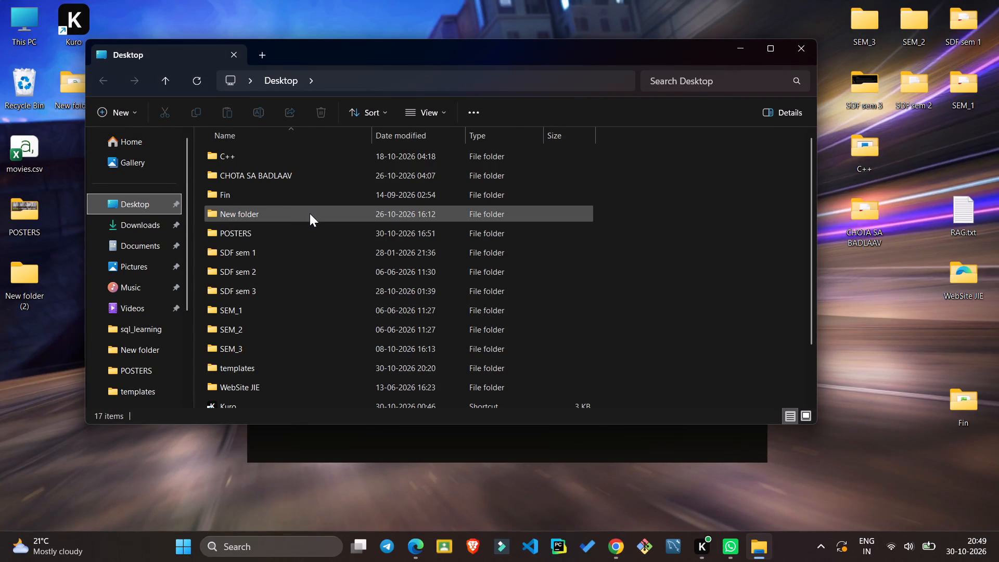
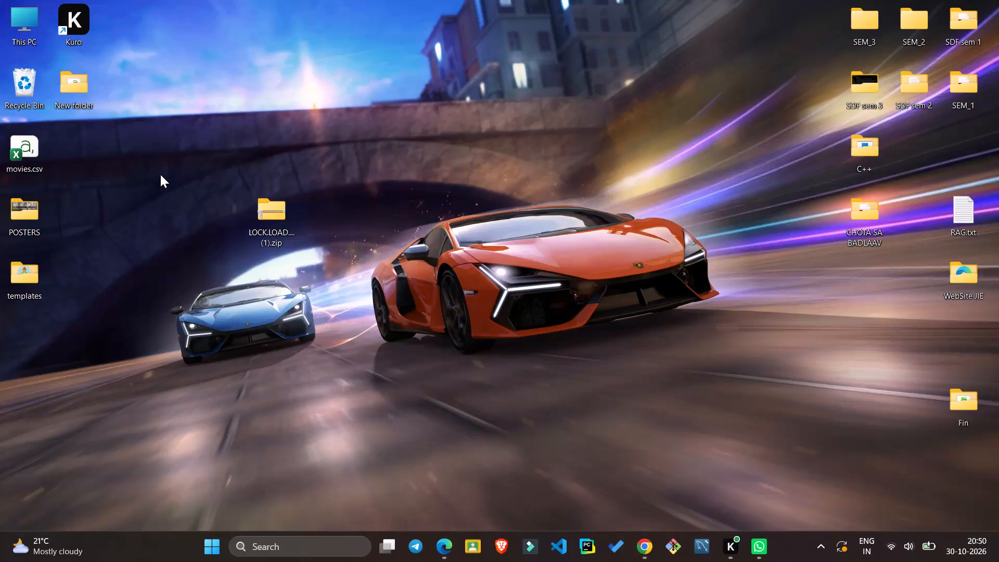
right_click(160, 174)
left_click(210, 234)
Open the LOCK.LOAD.DOMINATE (1).zip archive on the desktop to access its contents.
double_click(287, 214)
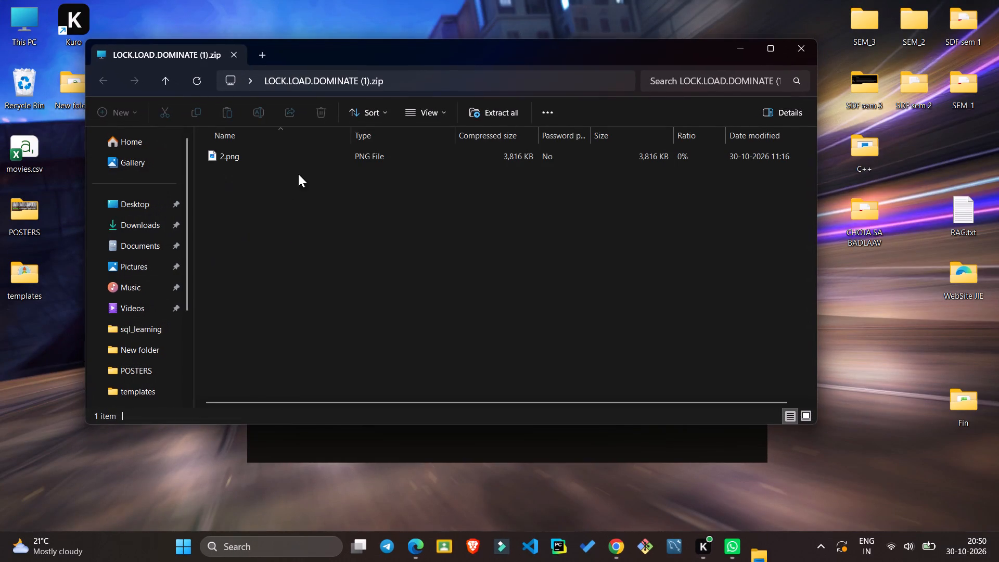
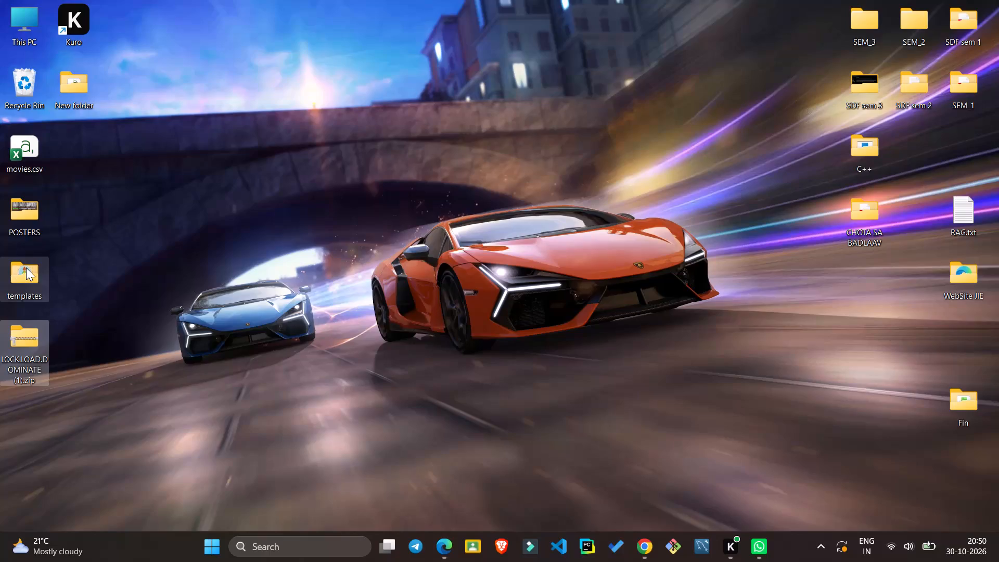
Open the desktop templates folder side by side with the Canva poster design, with the design's print options closed.
double_click(26, 267)
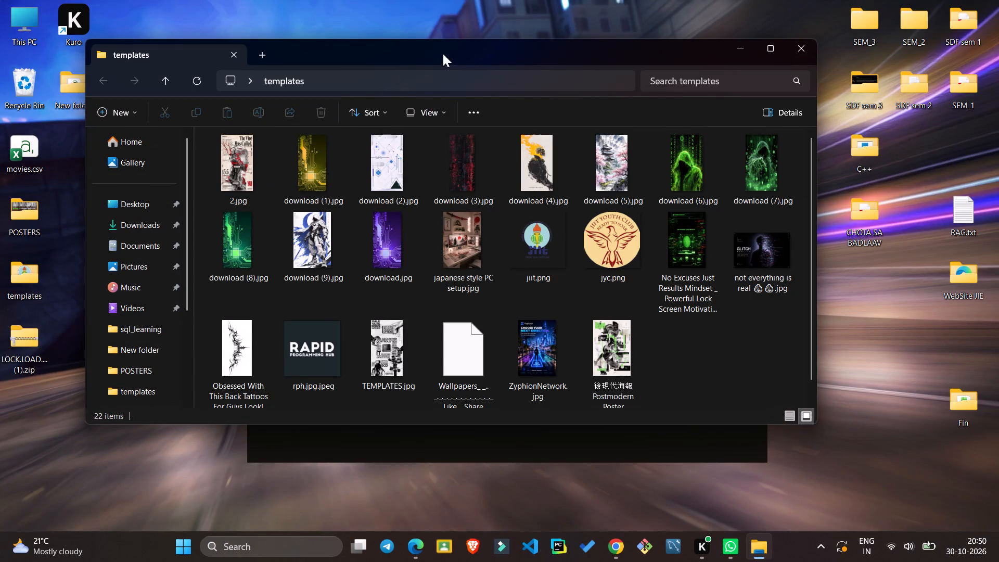
left_click_drag(519, 49, 0, 129)
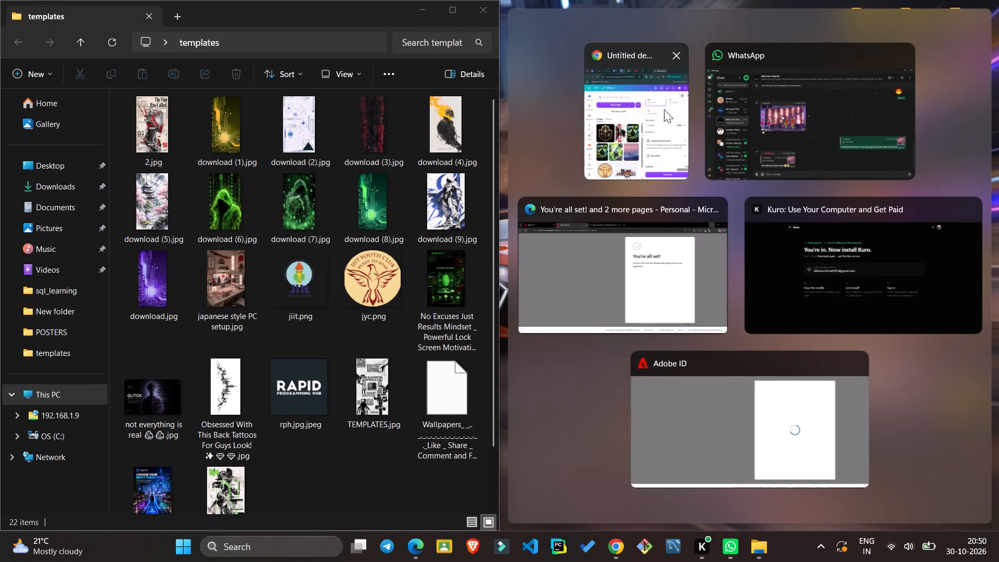
left_click(664, 109)
scroll(323, 212, "up", 2)
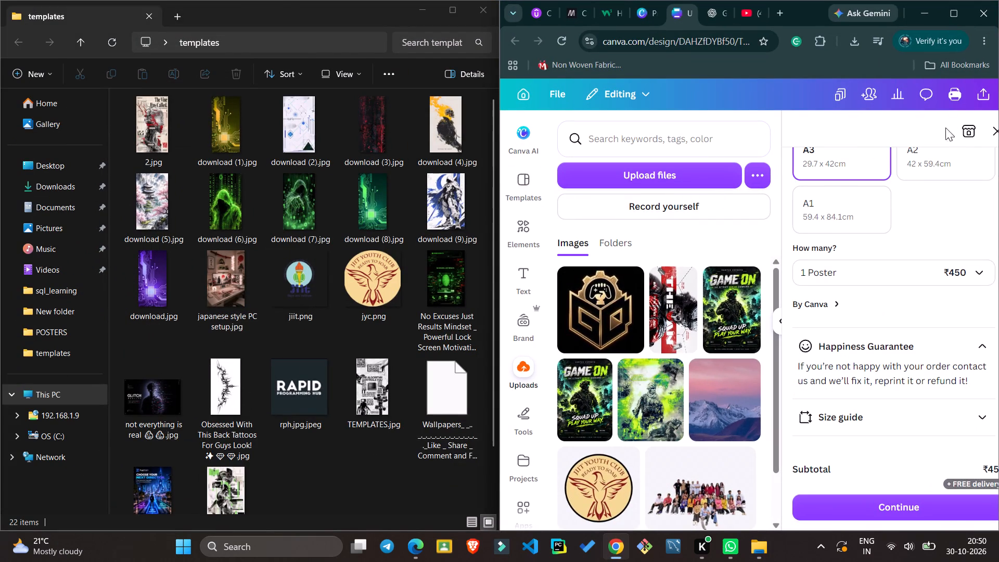
left_click(998, 127)
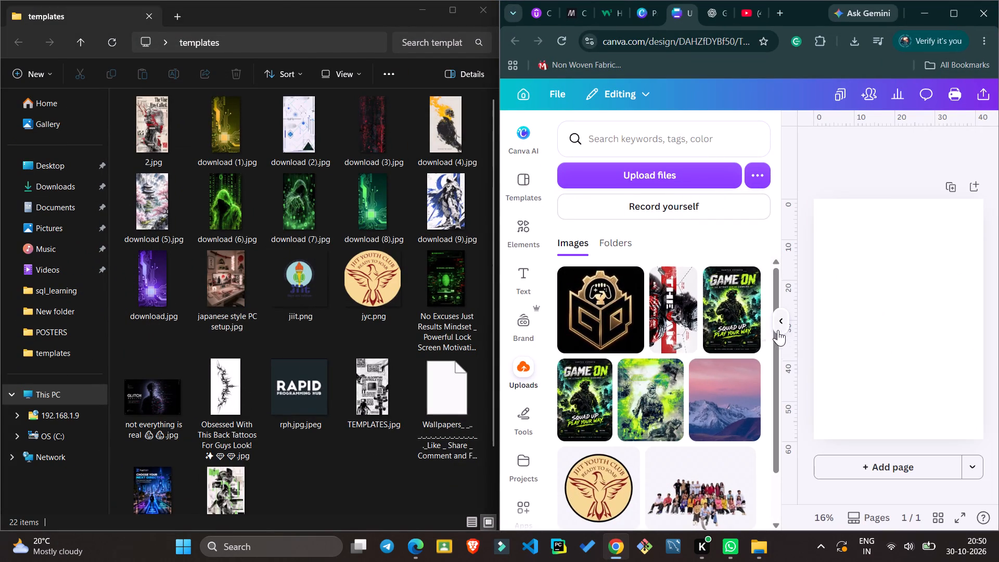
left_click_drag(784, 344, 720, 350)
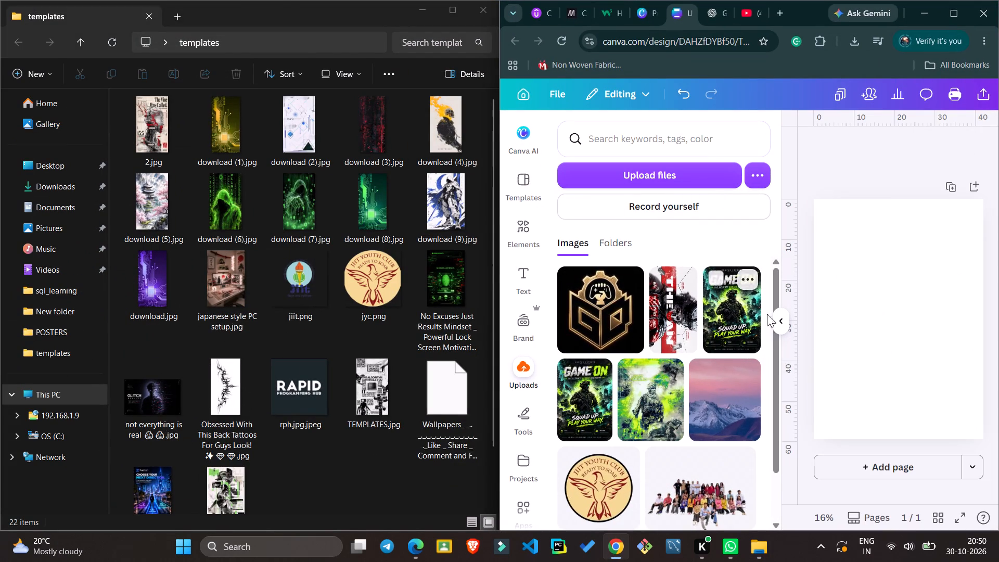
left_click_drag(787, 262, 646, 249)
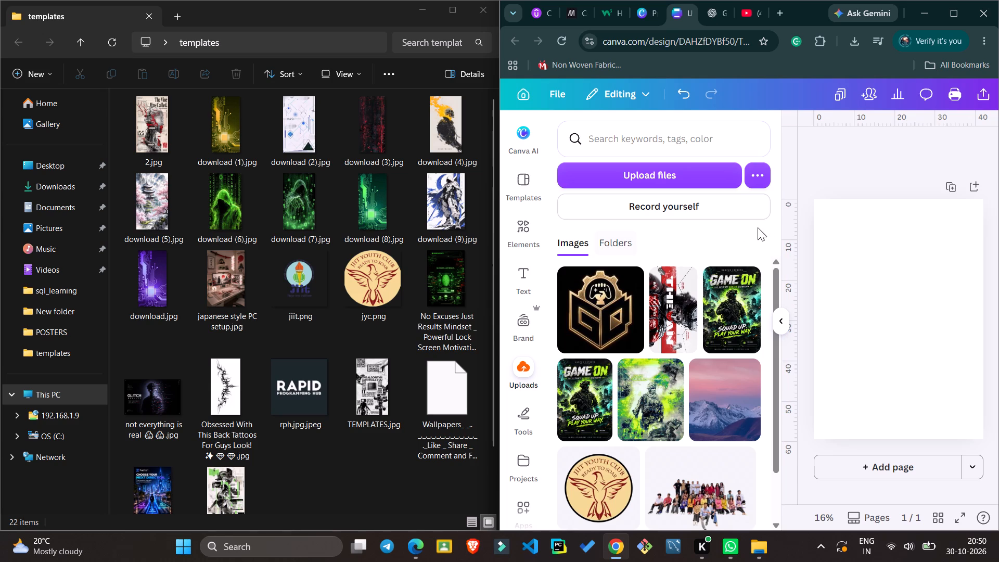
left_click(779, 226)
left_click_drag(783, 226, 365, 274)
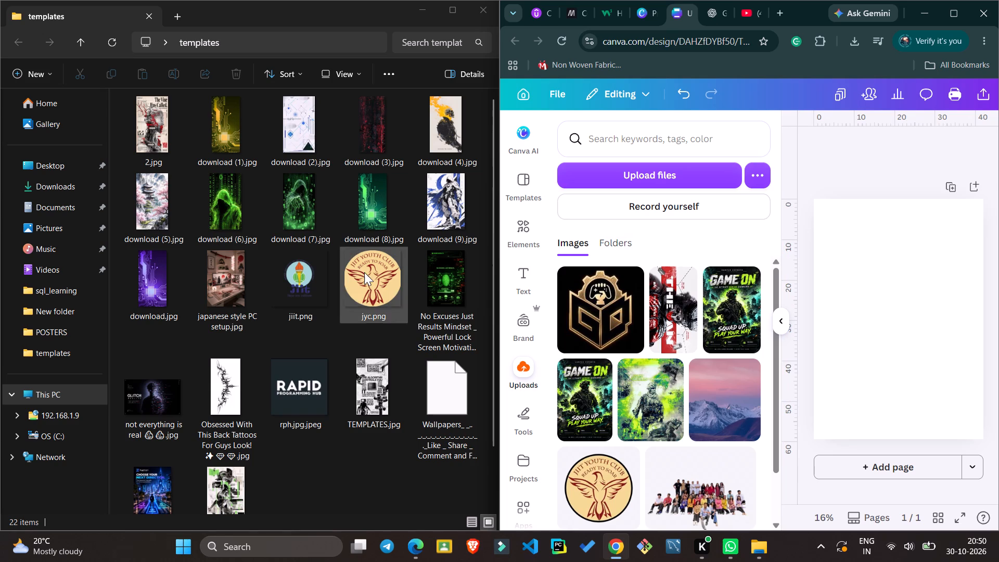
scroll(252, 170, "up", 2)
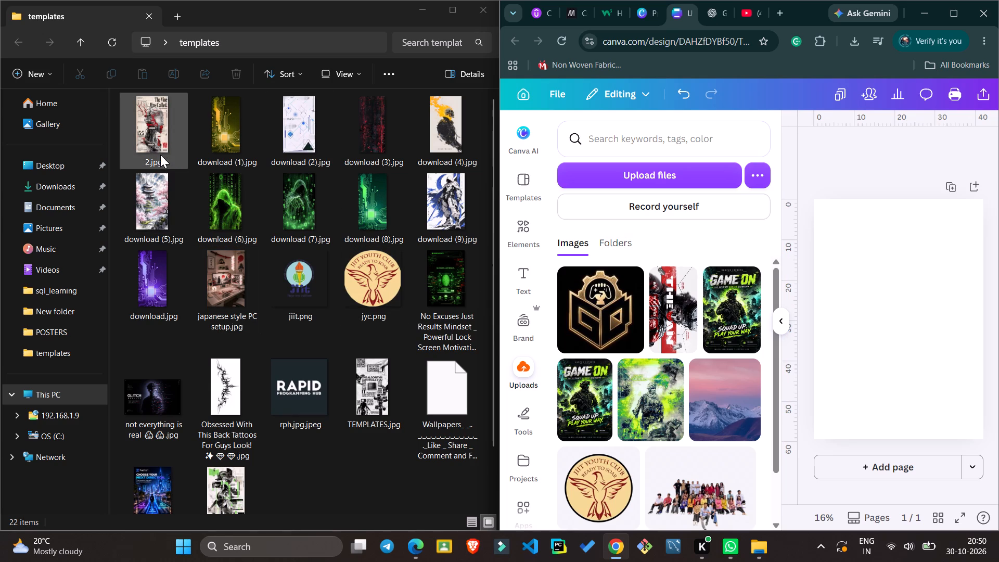
Upload 2.jpg and download (1).jpg through download (4).jpg from the templates folder to the Canva uploads.
left_click_drag(151, 131, 697, 352)
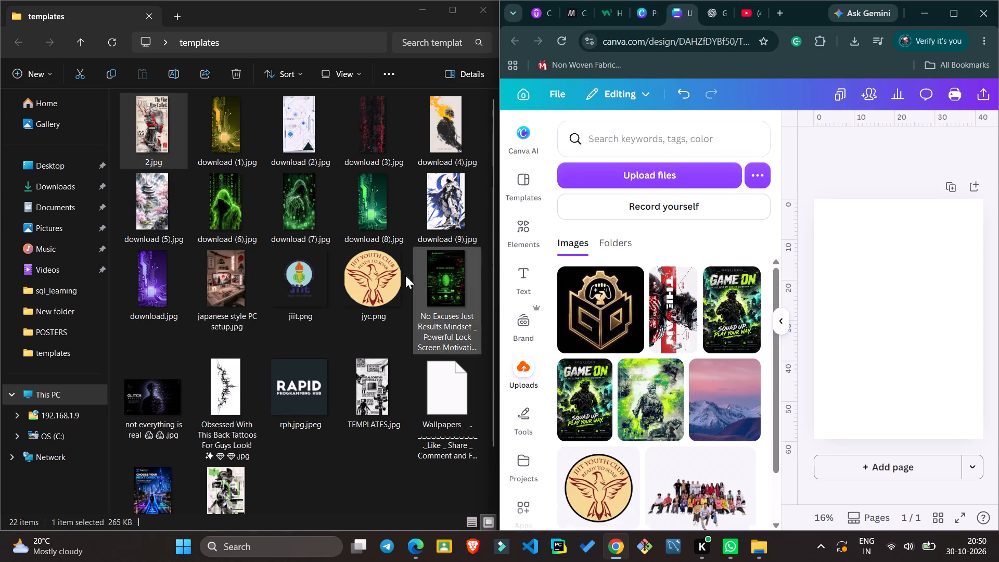
left_click_drag(227, 138, 715, 365)
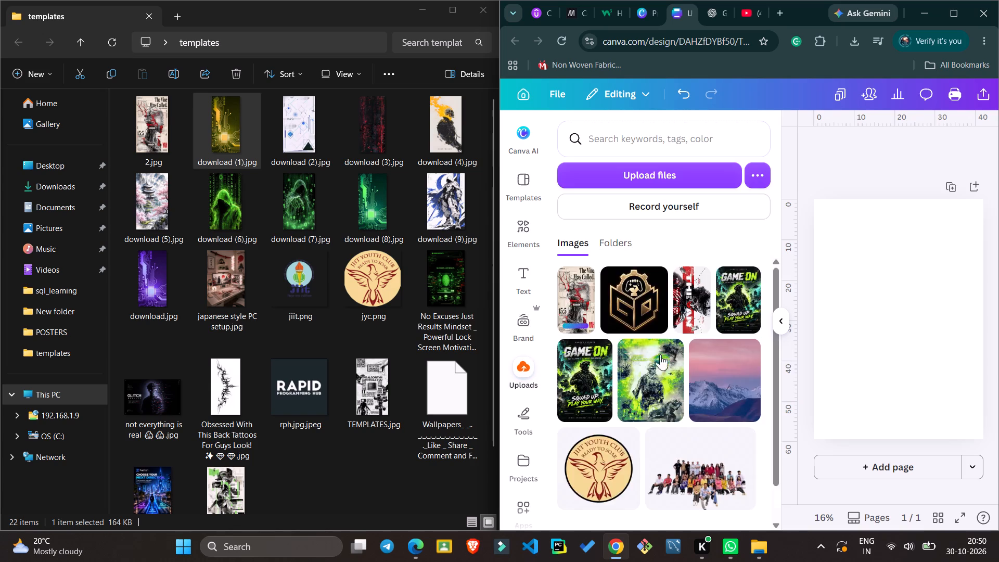
left_click_drag(308, 119, 717, 342)
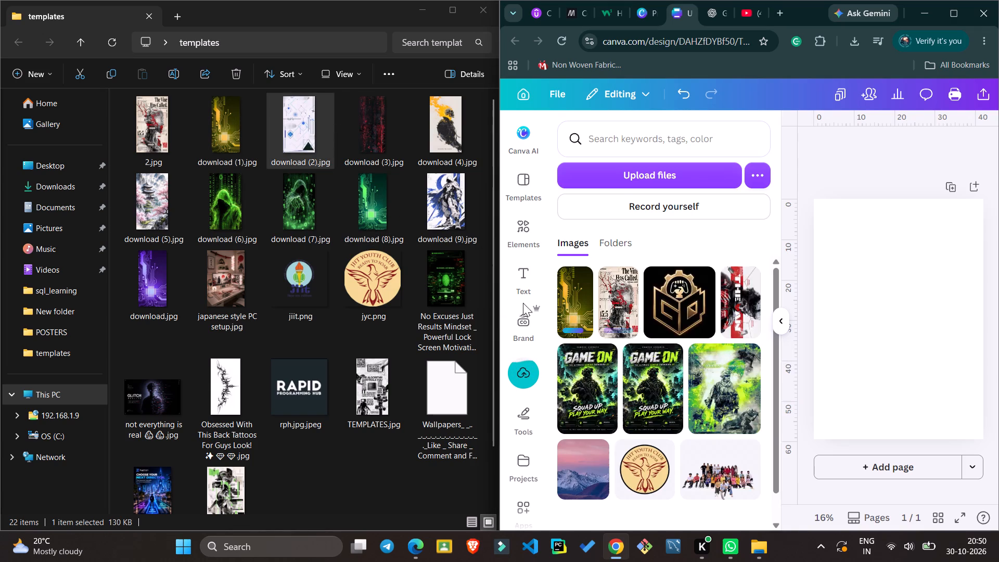
left_click_drag(371, 130, 606, 352)
left_click_drag(454, 122, 456, 134)
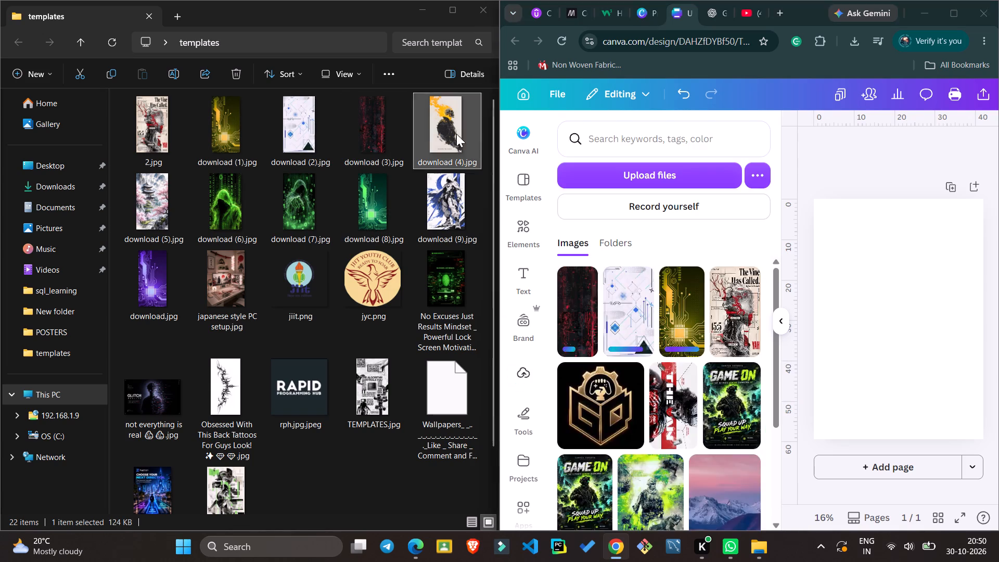
left_click_drag(456, 134, 705, 372)
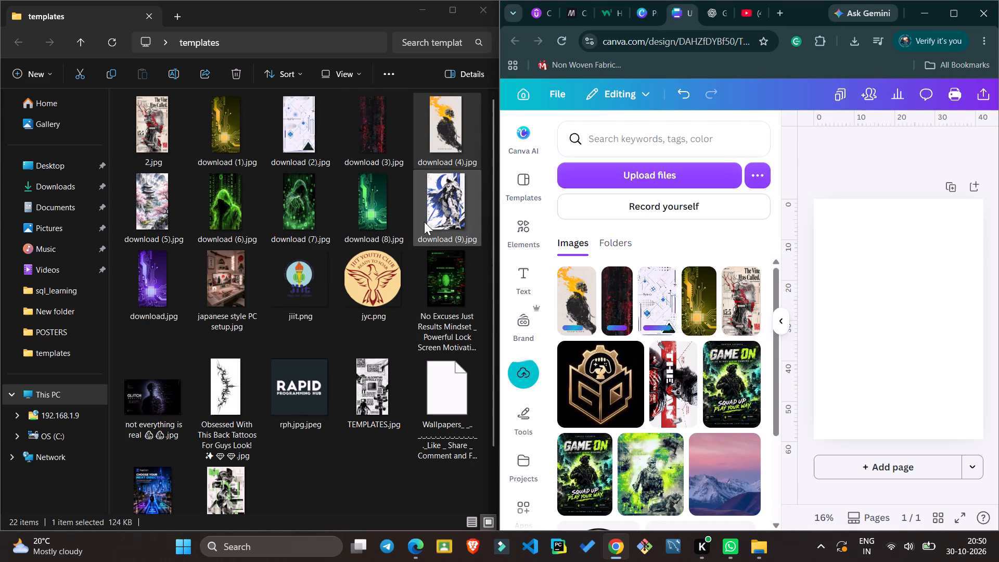
Upload download (9).jpg, (8), (7), (6), (5) and download.jpg from the templates folder to the Canva uploads.
left_click_drag(442, 213, 650, 322)
left_click_drag(377, 218, 688, 380)
left_click_drag(288, 218, 669, 371)
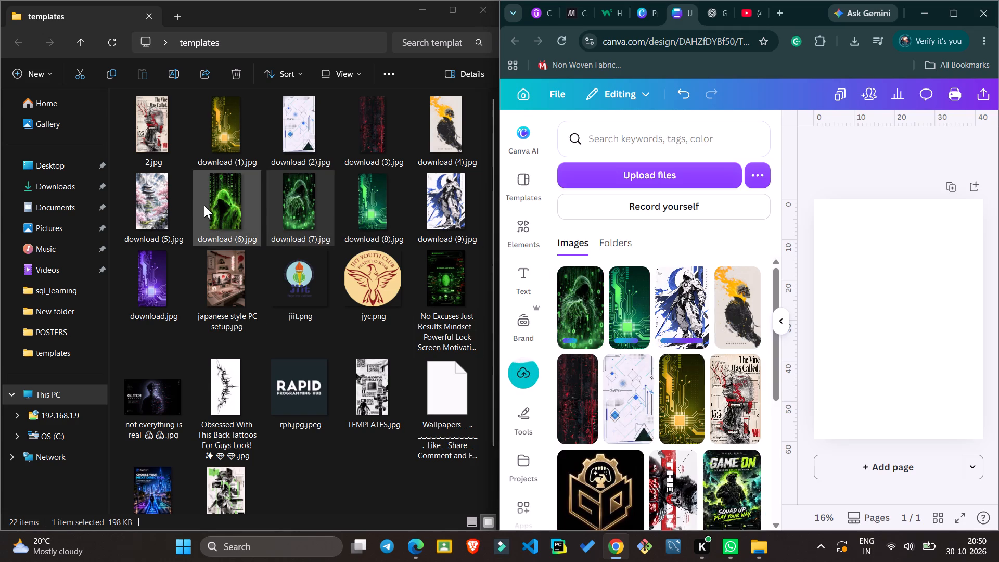
left_click_drag(217, 212, 625, 387)
left_click_drag(152, 218, 668, 455)
left_click_drag(168, 308, 659, 421)
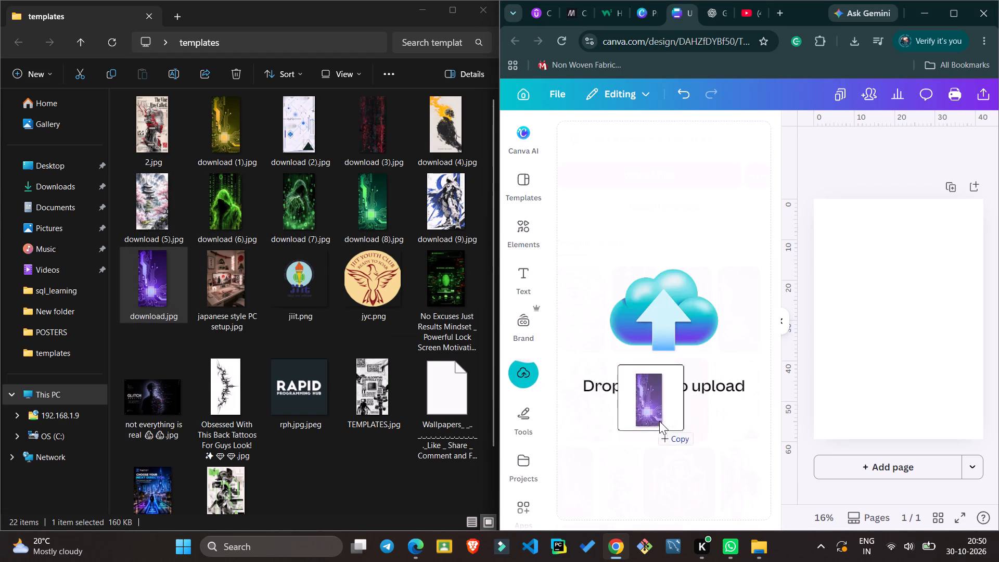
left_click_drag(659, 421, 665, 419)
Upload japanese style PC setup.jpg, jiit.png, jyc.png and the No Excuses Just Results Mindset image to Canva.
left_click_drag(230, 299, 706, 336)
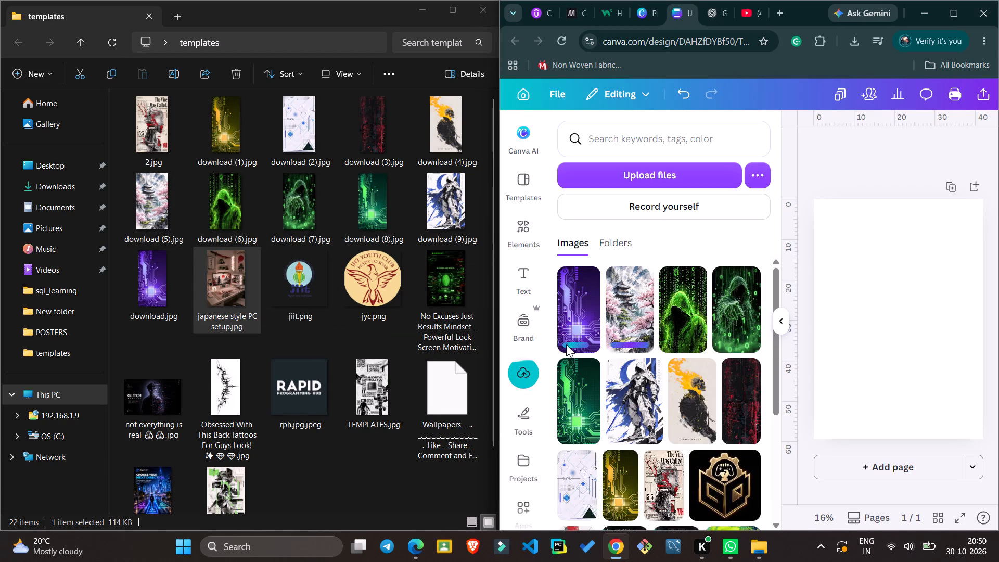
left_click_drag(300, 295, 712, 382)
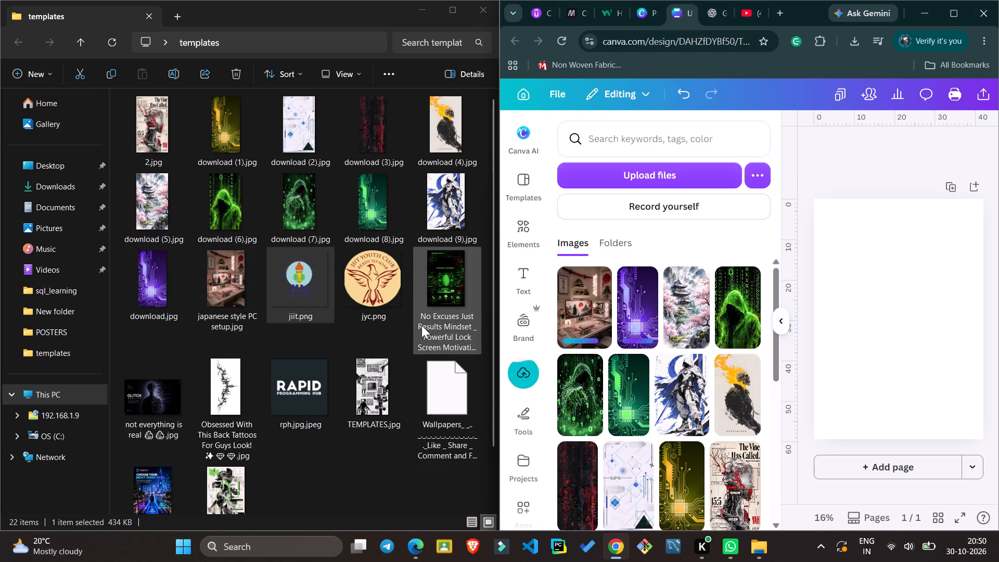
left_click_drag(378, 293, 616, 352)
left_click_drag(436, 281, 619, 306)
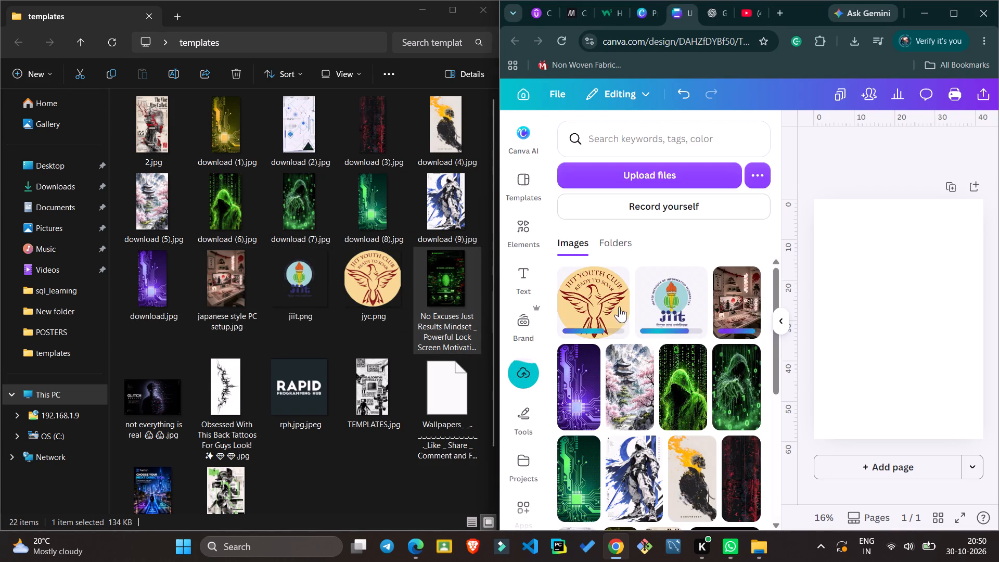
Upload TEMPLATES.jpg, rph.jpg.jpeg, ZyphionNetwork.jpg and the Back Tattoos, not everything is real and Postmodern Poster images to Canva.
scroll(386, 432, "down", 1)
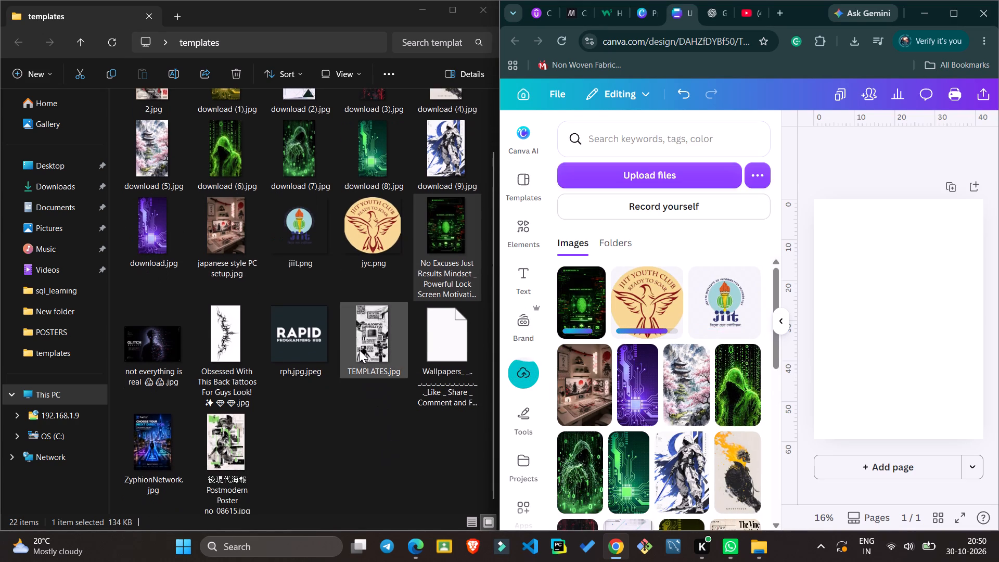
left_click_drag(359, 341, 596, 347)
left_click_drag(304, 343, 440, 380)
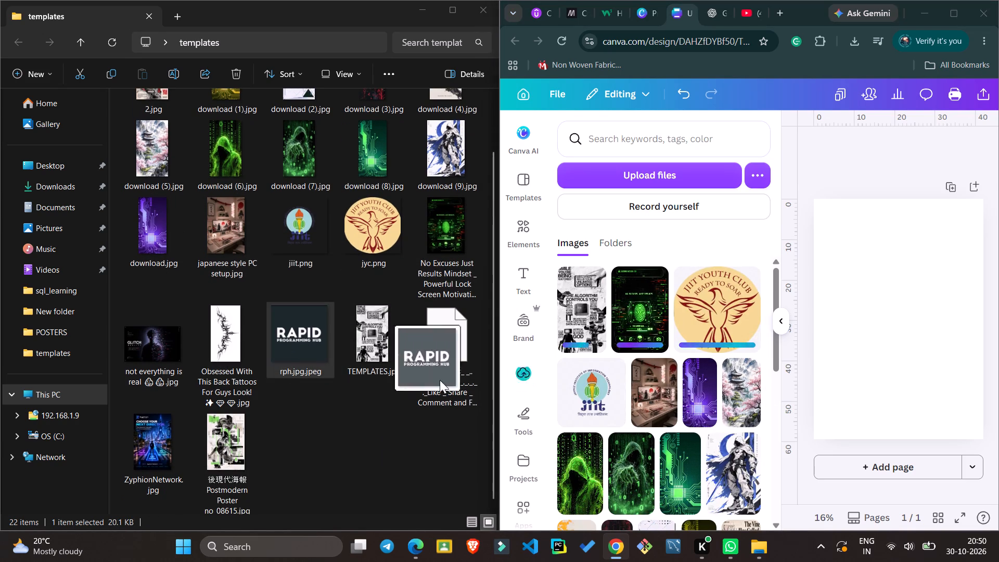
left_click_drag(440, 380, 621, 338)
left_click_drag(233, 334, 665, 371)
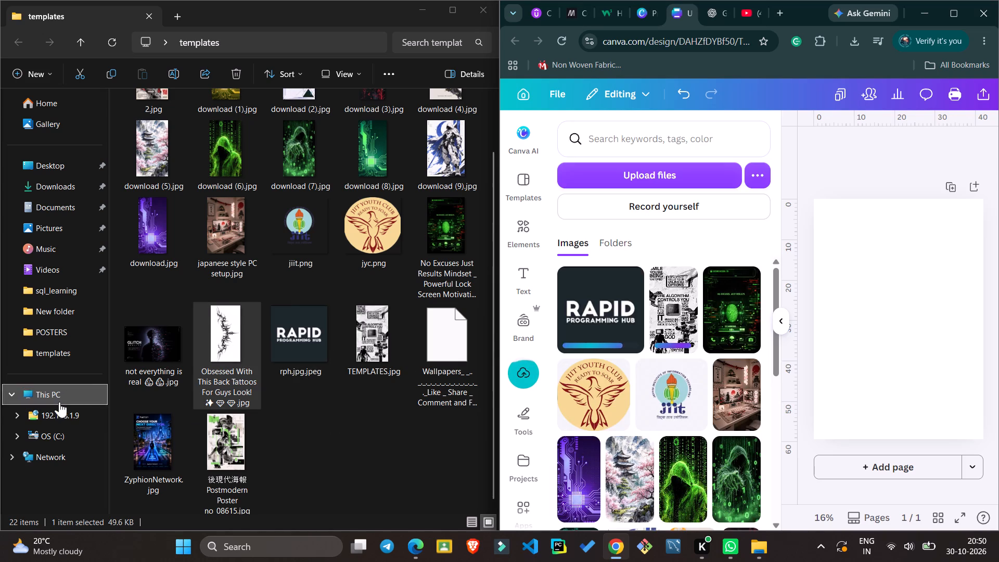
left_click_drag(135, 346, 645, 405)
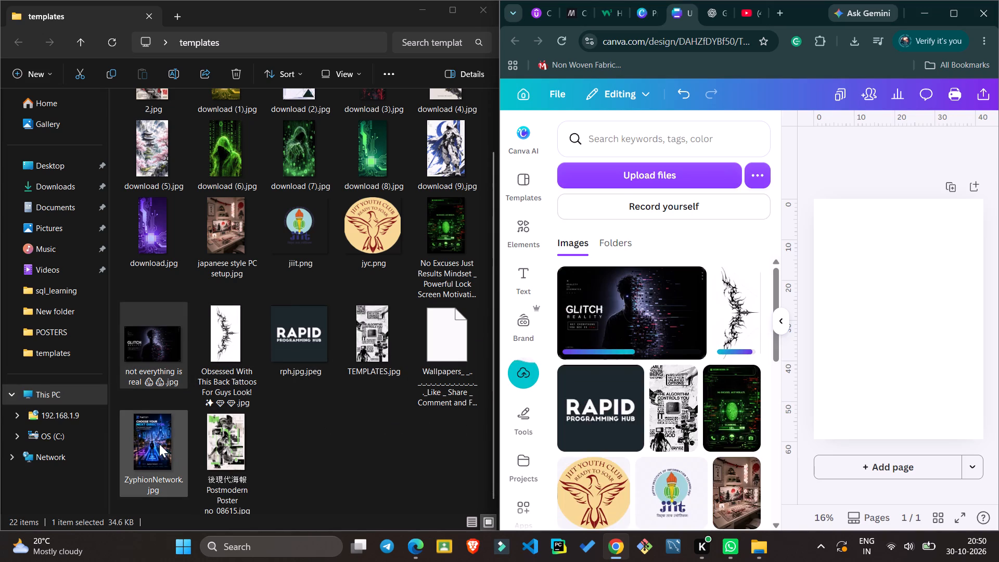
left_click_drag(146, 449, 632, 376)
left_click_drag(226, 455, 642, 399)
Minimize the templates folder window and maximize the browser window with the Canva design.
scroll(308, 426, "down", 3)
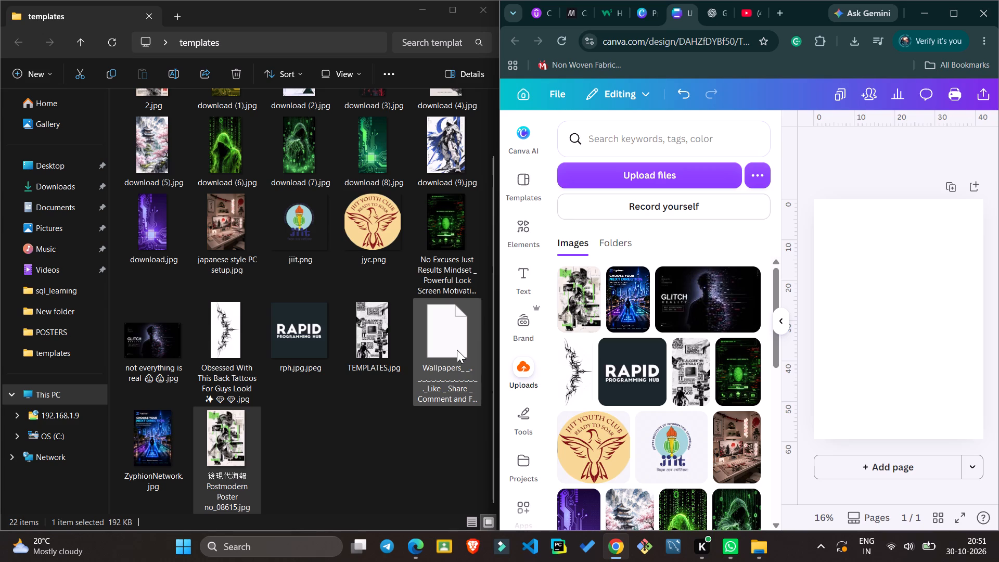
left_click(367, 423)
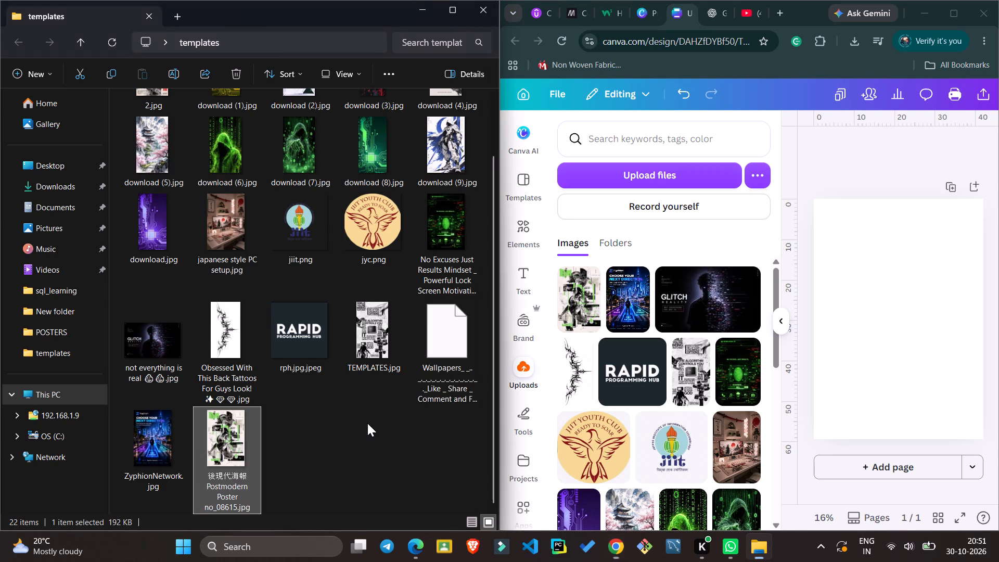
scroll(367, 423, "up", 6)
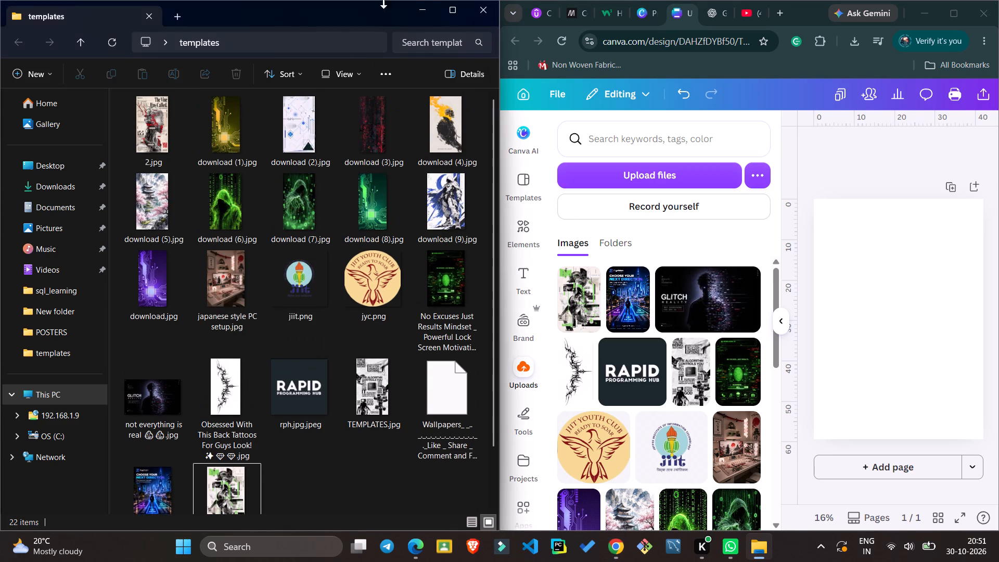
left_click(424, 14)
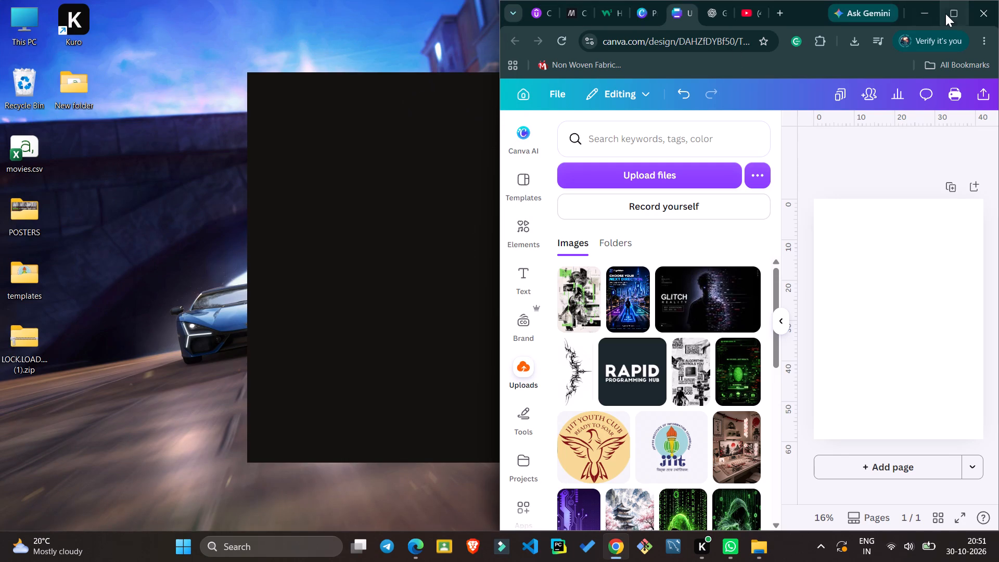
left_click(947, 15)
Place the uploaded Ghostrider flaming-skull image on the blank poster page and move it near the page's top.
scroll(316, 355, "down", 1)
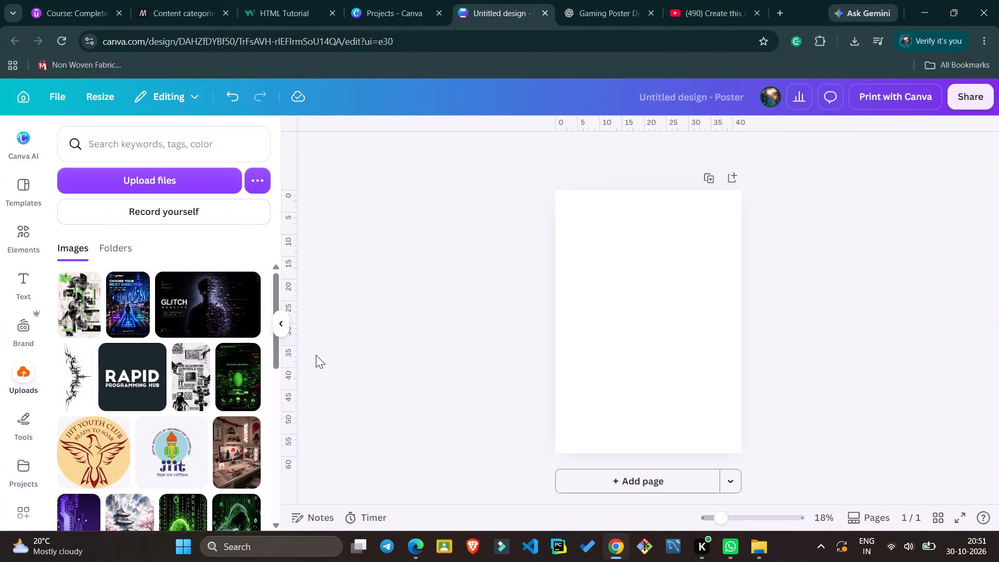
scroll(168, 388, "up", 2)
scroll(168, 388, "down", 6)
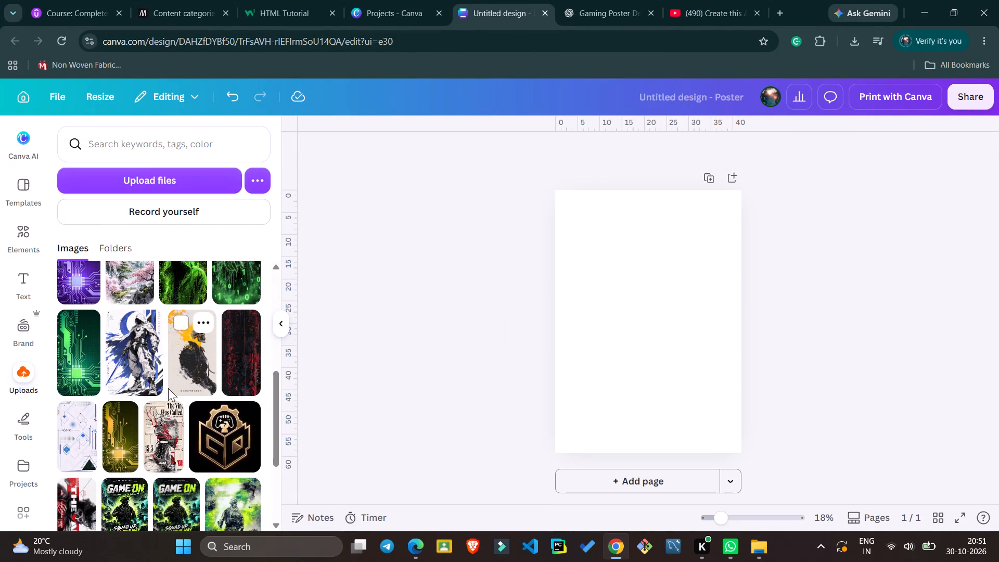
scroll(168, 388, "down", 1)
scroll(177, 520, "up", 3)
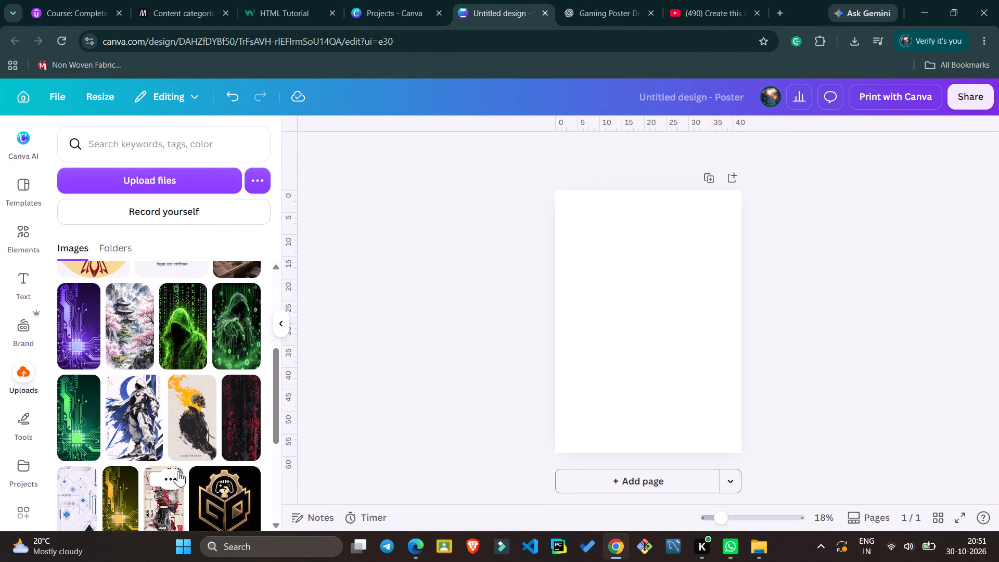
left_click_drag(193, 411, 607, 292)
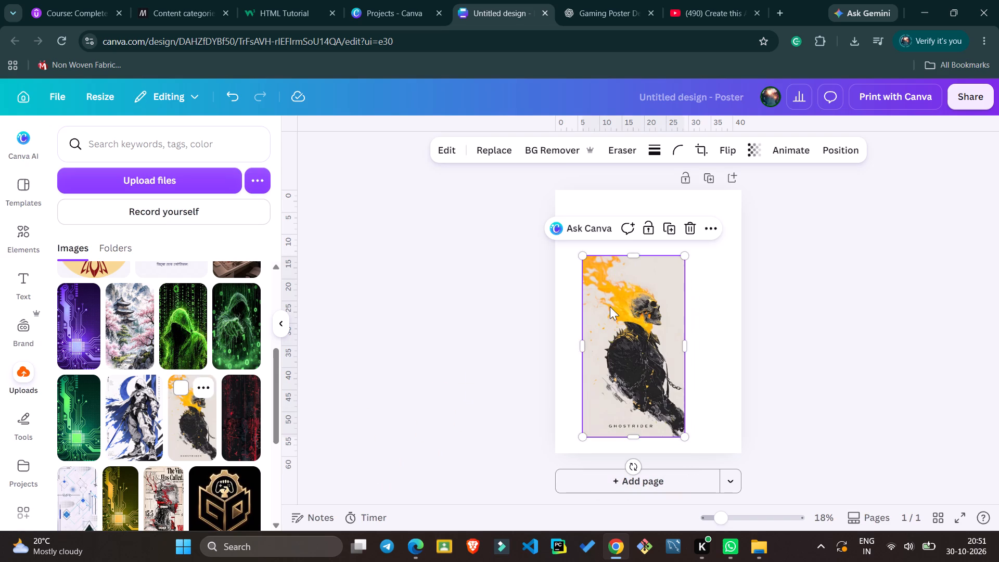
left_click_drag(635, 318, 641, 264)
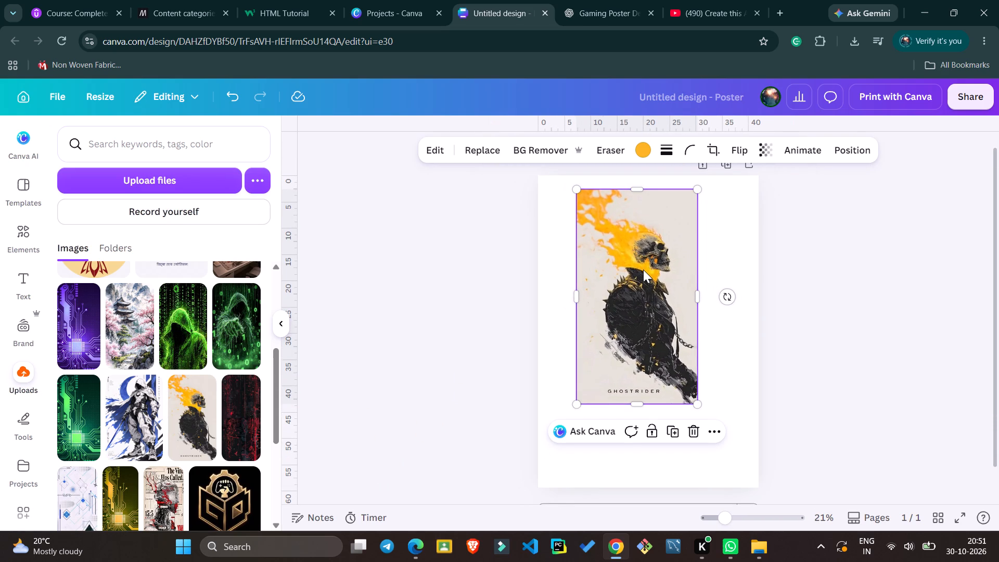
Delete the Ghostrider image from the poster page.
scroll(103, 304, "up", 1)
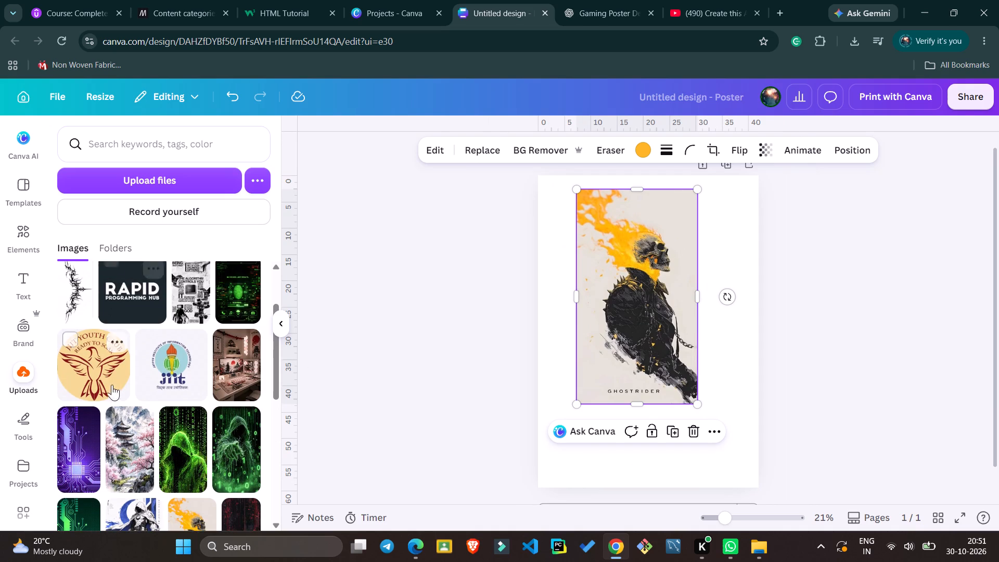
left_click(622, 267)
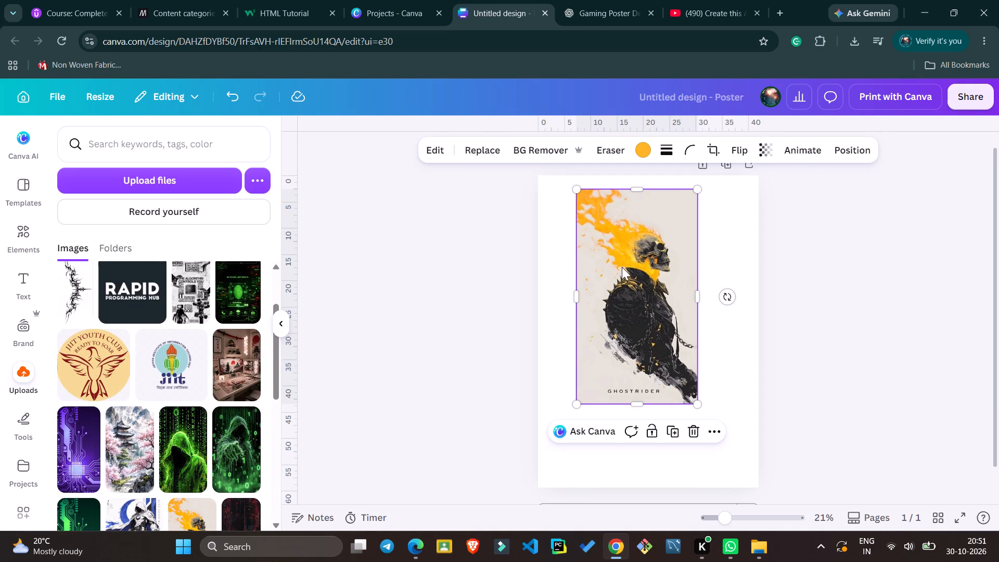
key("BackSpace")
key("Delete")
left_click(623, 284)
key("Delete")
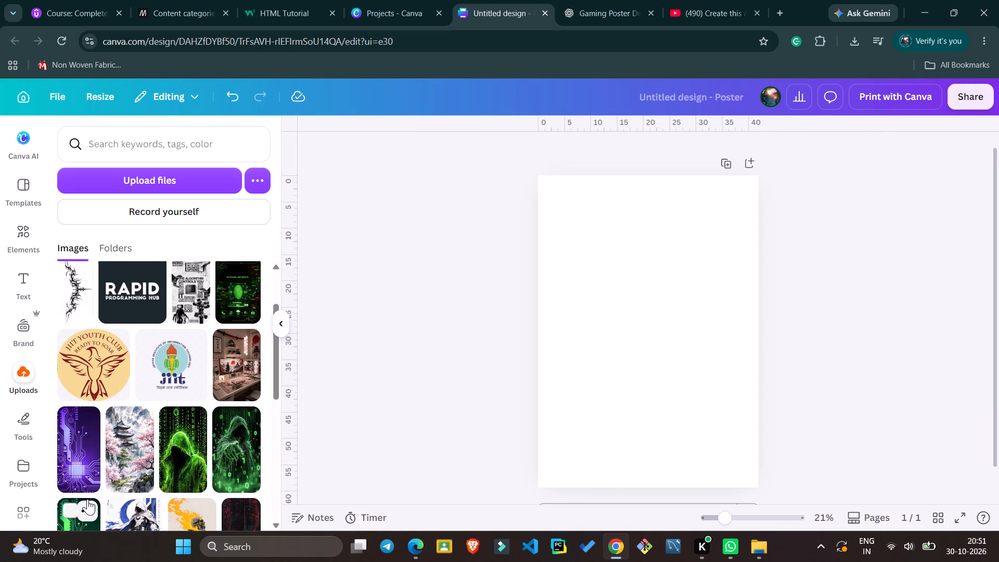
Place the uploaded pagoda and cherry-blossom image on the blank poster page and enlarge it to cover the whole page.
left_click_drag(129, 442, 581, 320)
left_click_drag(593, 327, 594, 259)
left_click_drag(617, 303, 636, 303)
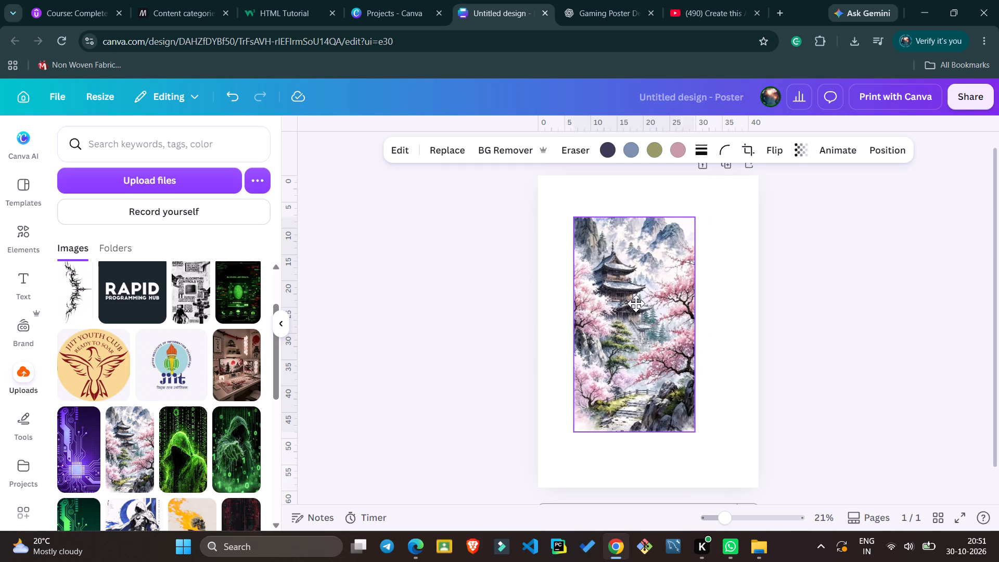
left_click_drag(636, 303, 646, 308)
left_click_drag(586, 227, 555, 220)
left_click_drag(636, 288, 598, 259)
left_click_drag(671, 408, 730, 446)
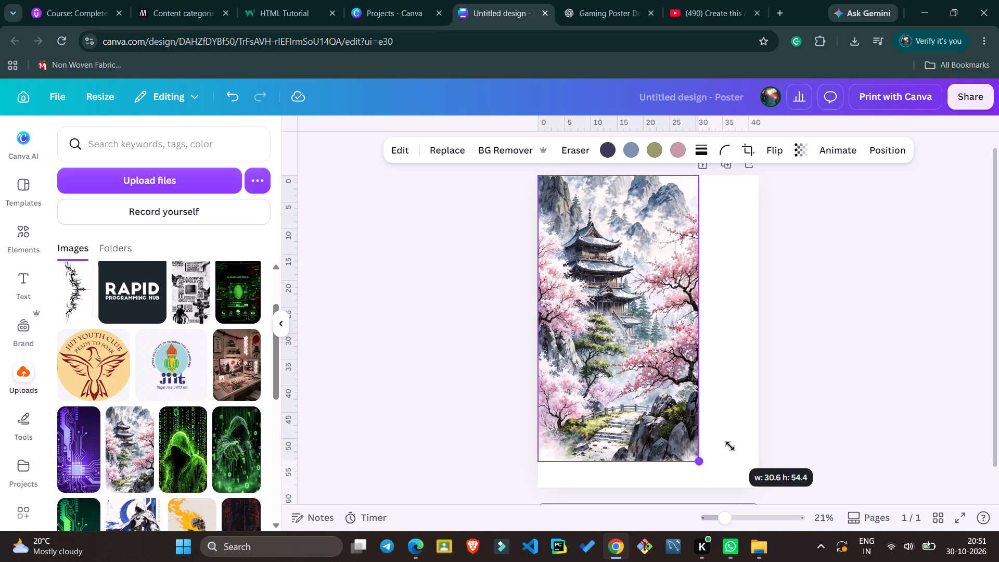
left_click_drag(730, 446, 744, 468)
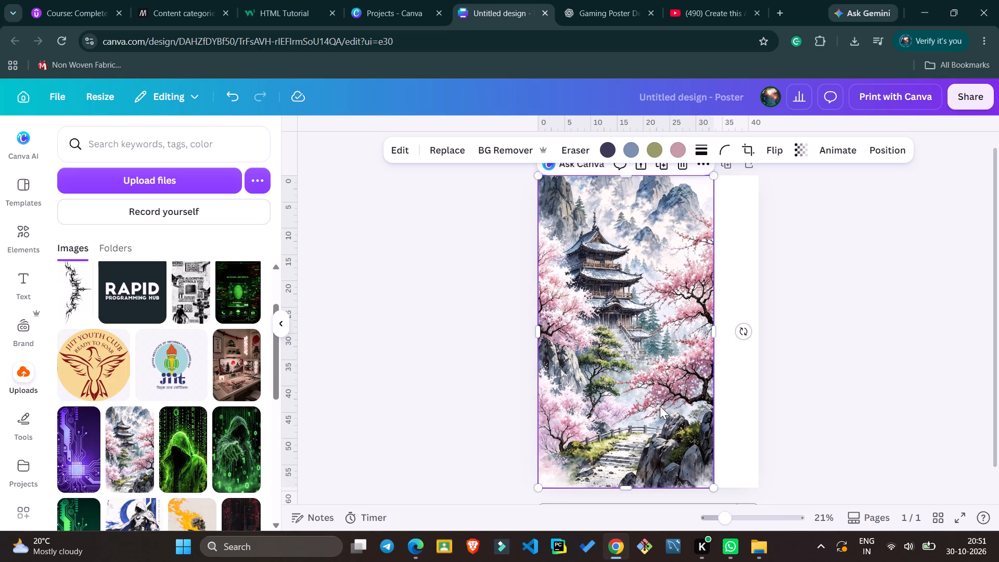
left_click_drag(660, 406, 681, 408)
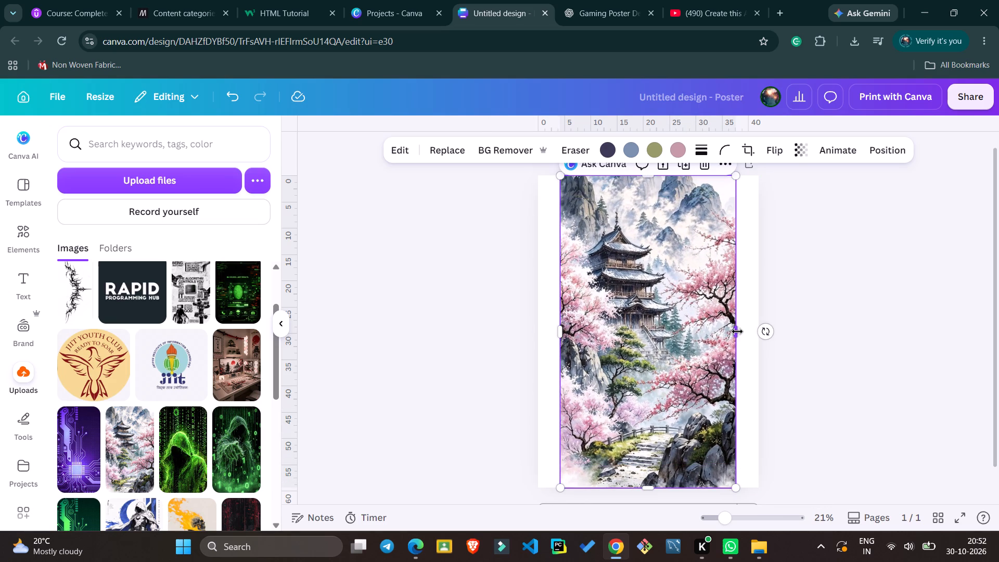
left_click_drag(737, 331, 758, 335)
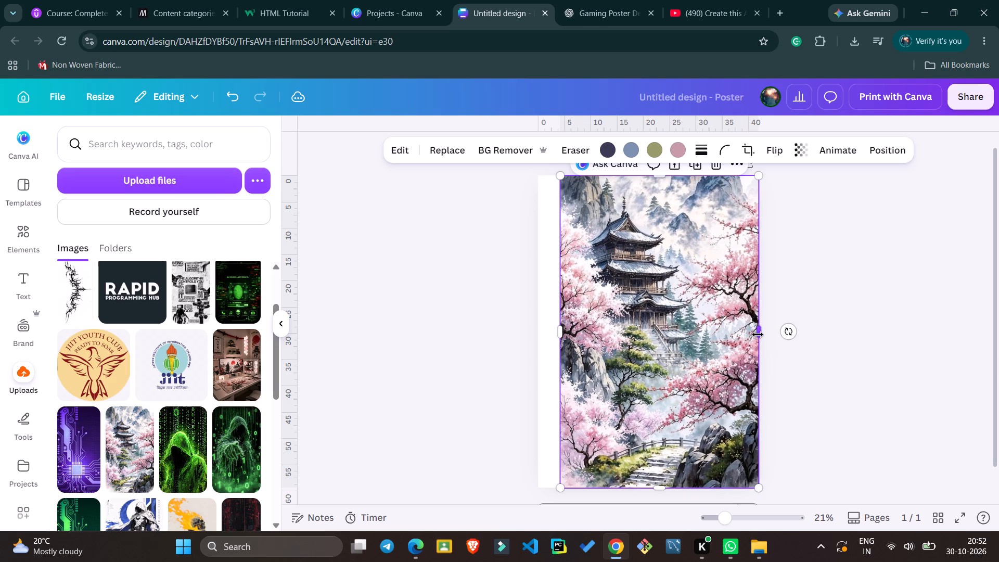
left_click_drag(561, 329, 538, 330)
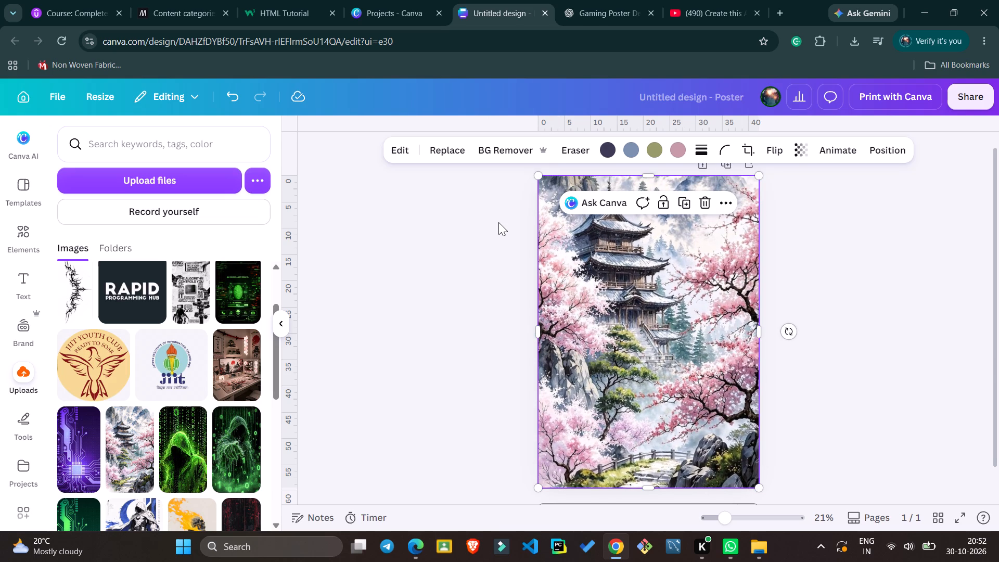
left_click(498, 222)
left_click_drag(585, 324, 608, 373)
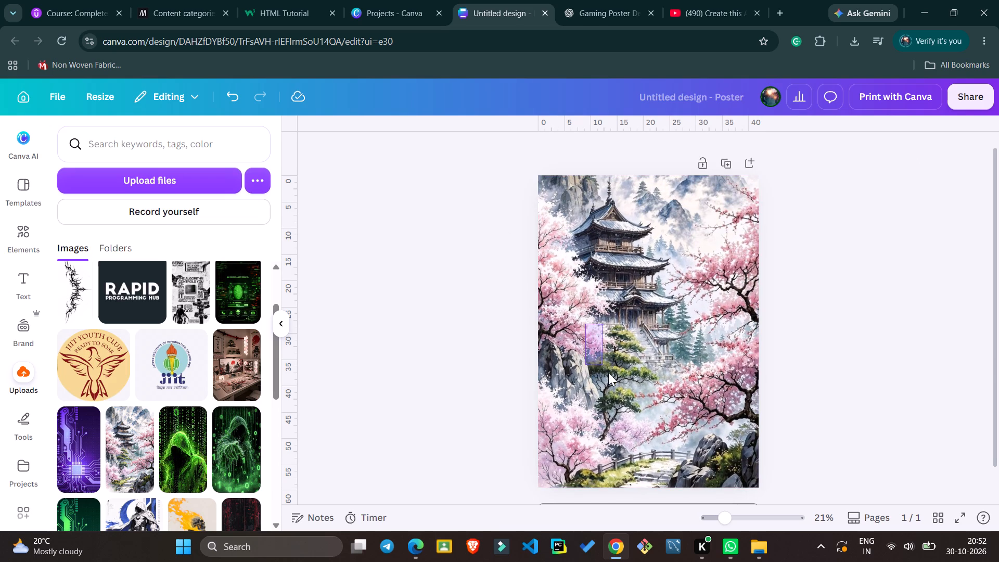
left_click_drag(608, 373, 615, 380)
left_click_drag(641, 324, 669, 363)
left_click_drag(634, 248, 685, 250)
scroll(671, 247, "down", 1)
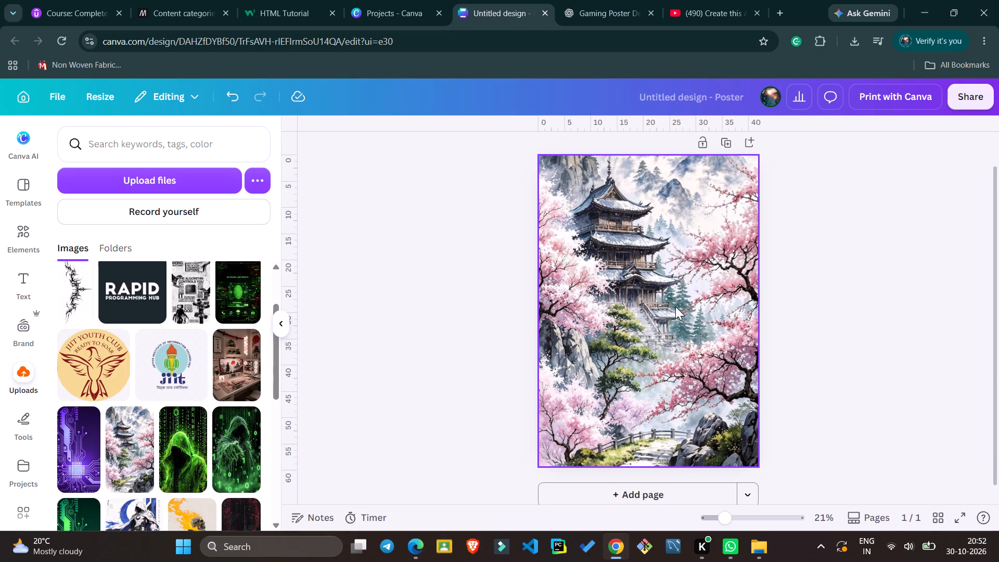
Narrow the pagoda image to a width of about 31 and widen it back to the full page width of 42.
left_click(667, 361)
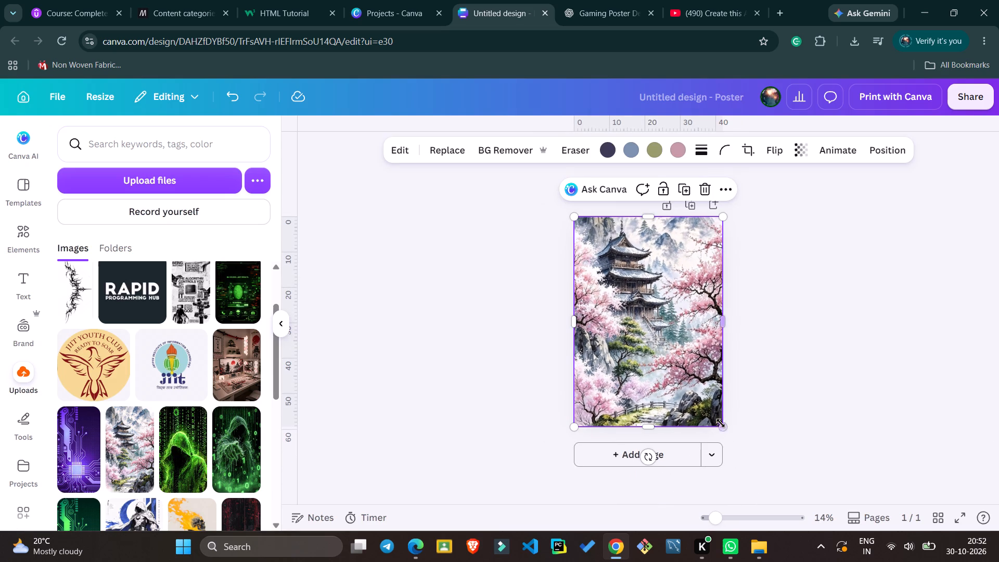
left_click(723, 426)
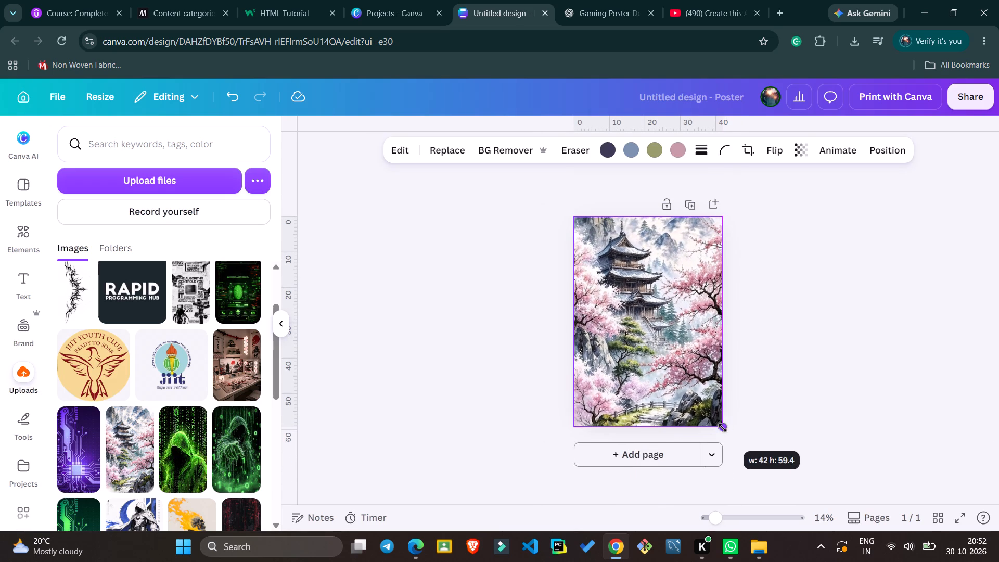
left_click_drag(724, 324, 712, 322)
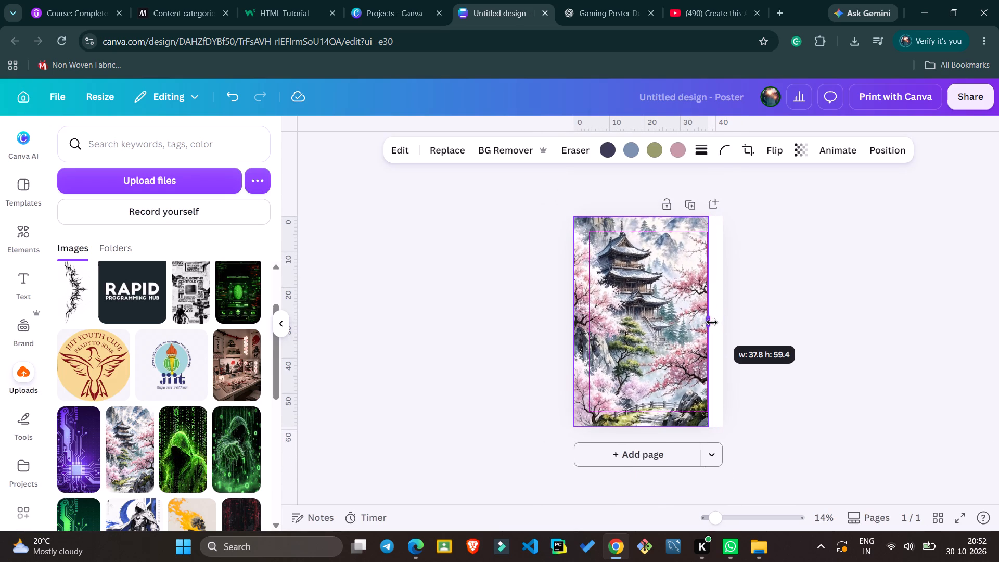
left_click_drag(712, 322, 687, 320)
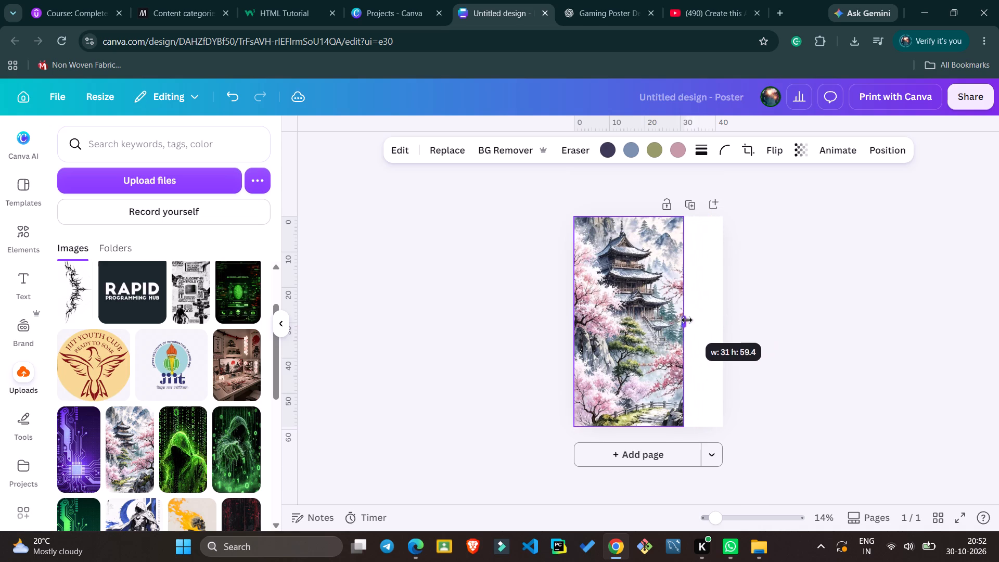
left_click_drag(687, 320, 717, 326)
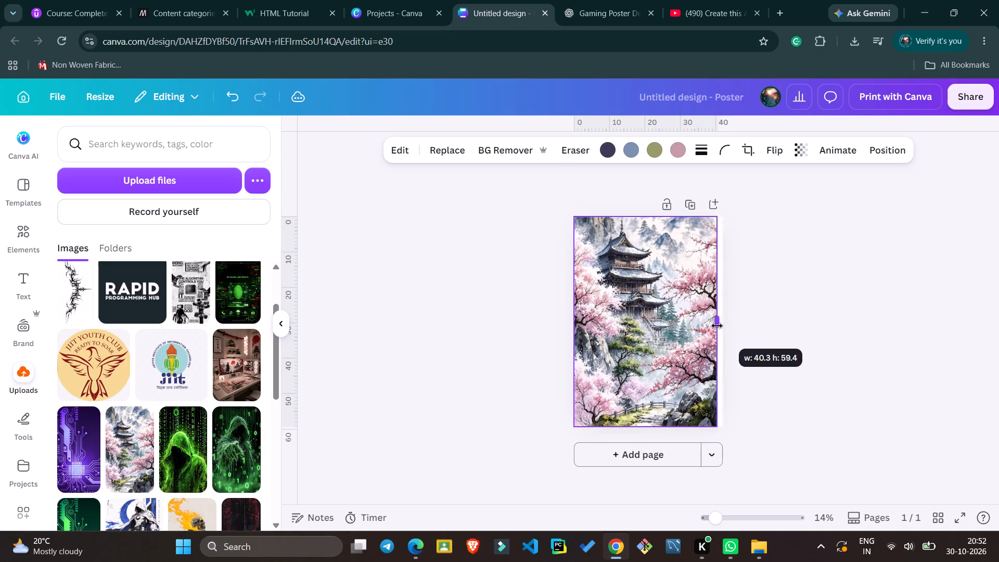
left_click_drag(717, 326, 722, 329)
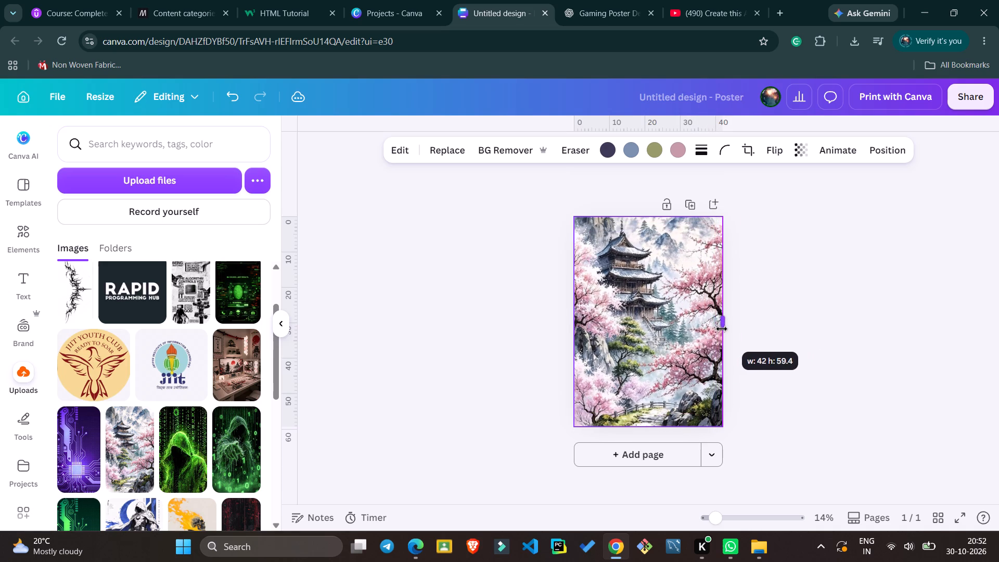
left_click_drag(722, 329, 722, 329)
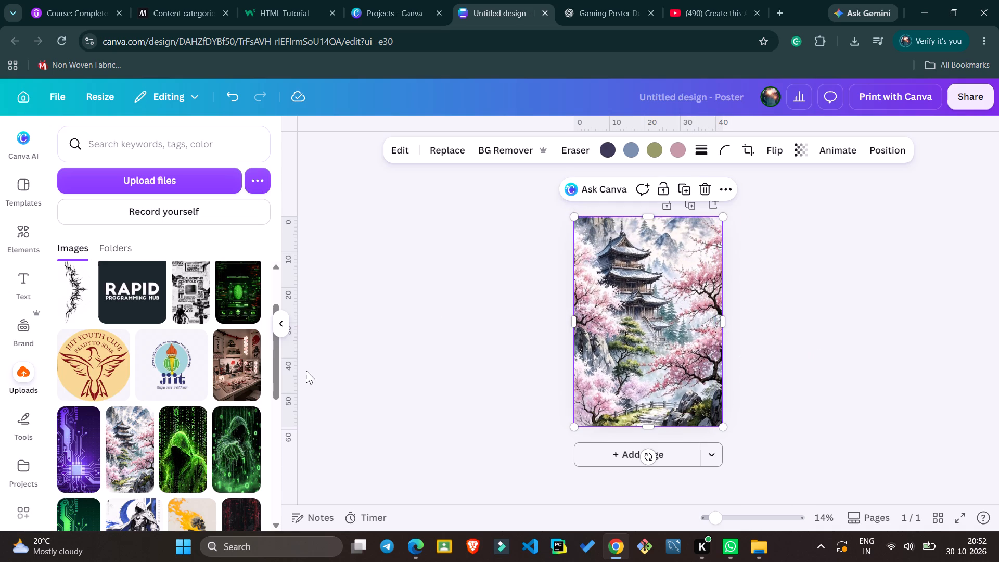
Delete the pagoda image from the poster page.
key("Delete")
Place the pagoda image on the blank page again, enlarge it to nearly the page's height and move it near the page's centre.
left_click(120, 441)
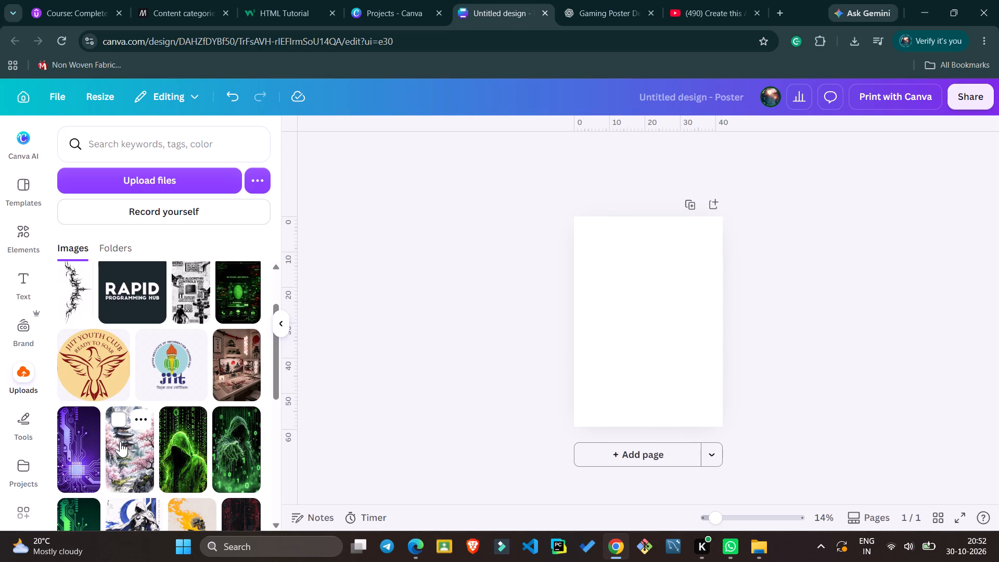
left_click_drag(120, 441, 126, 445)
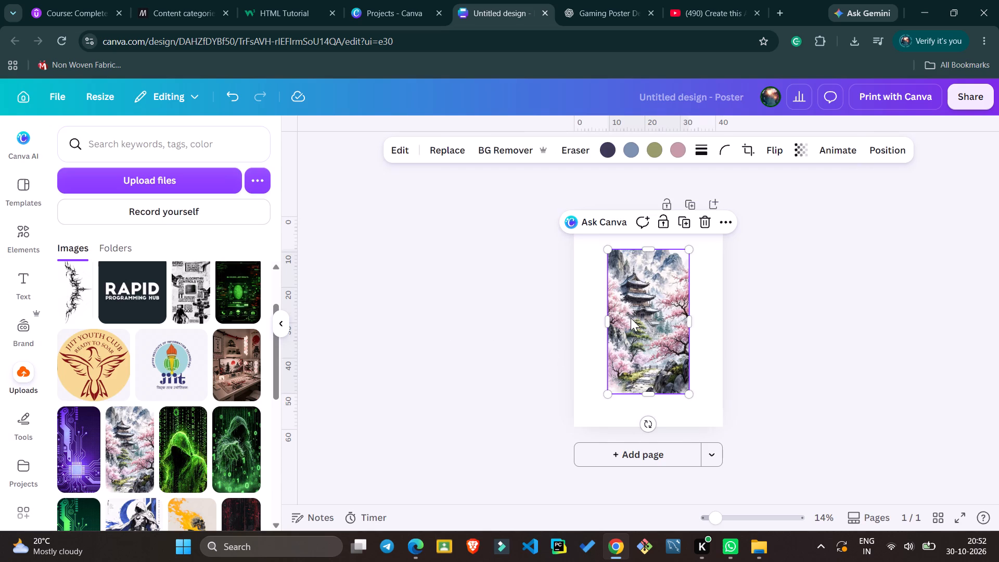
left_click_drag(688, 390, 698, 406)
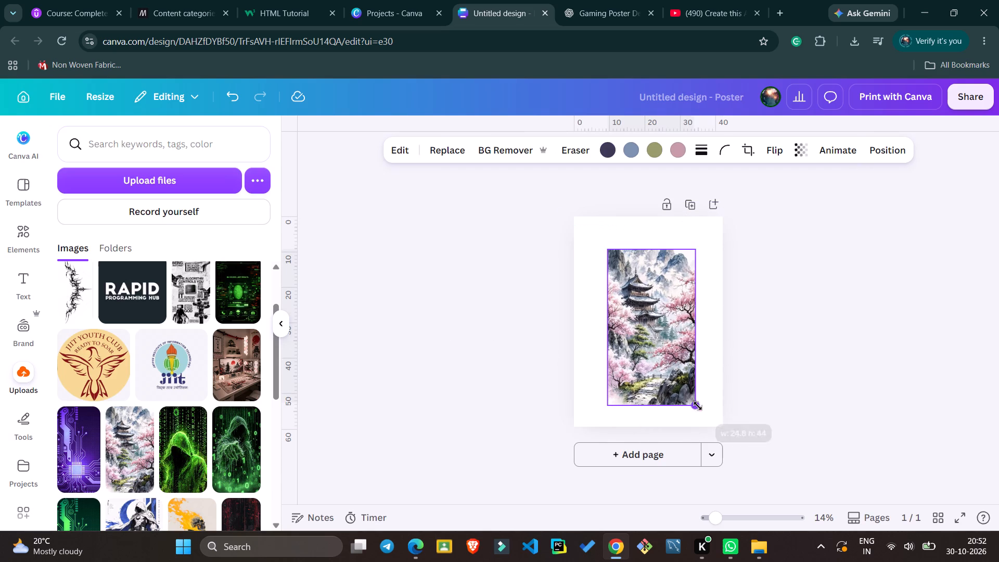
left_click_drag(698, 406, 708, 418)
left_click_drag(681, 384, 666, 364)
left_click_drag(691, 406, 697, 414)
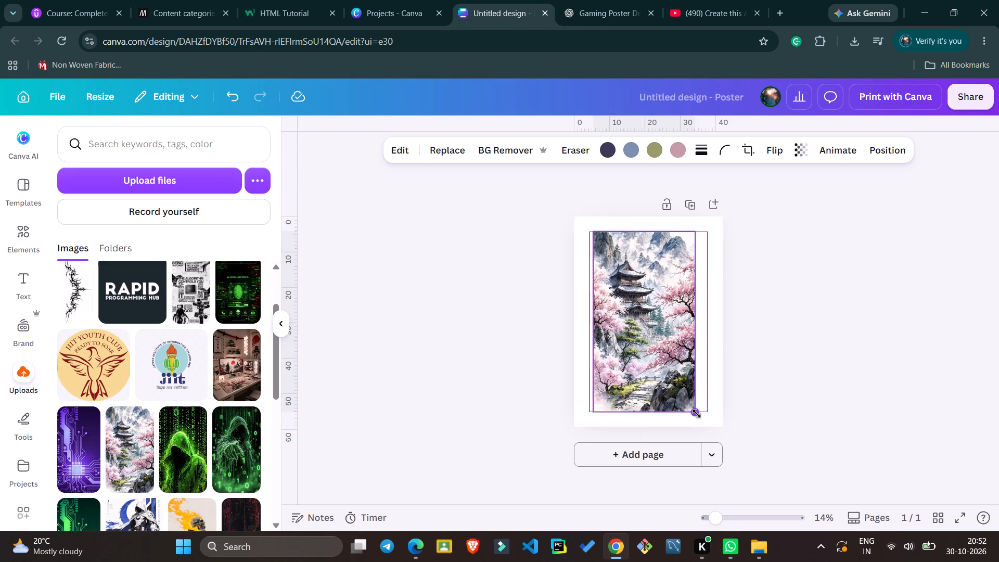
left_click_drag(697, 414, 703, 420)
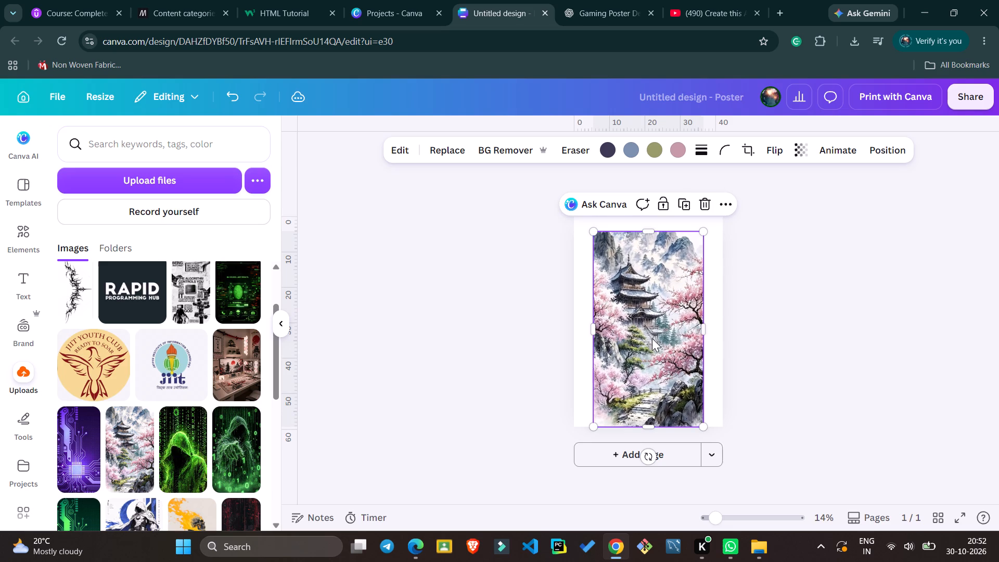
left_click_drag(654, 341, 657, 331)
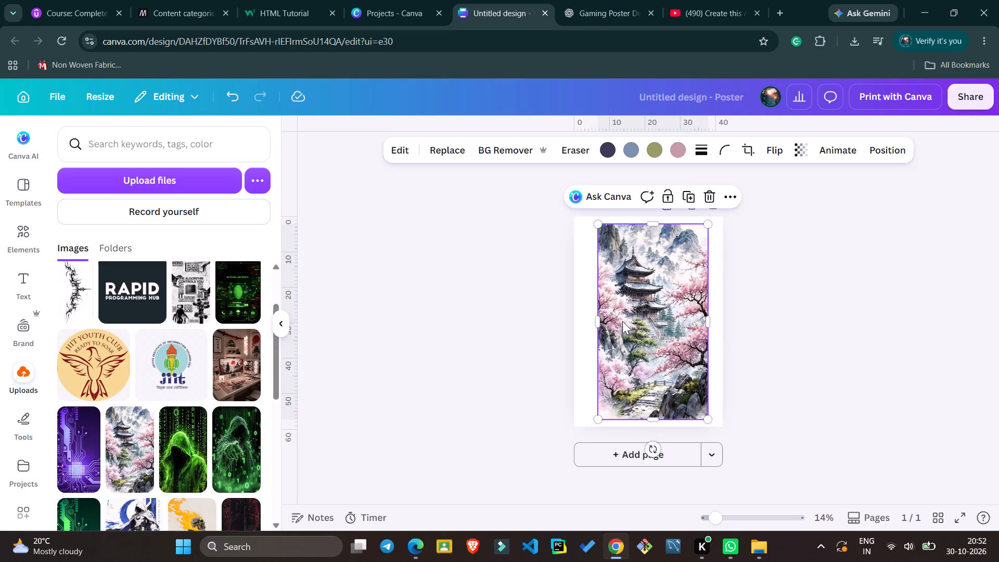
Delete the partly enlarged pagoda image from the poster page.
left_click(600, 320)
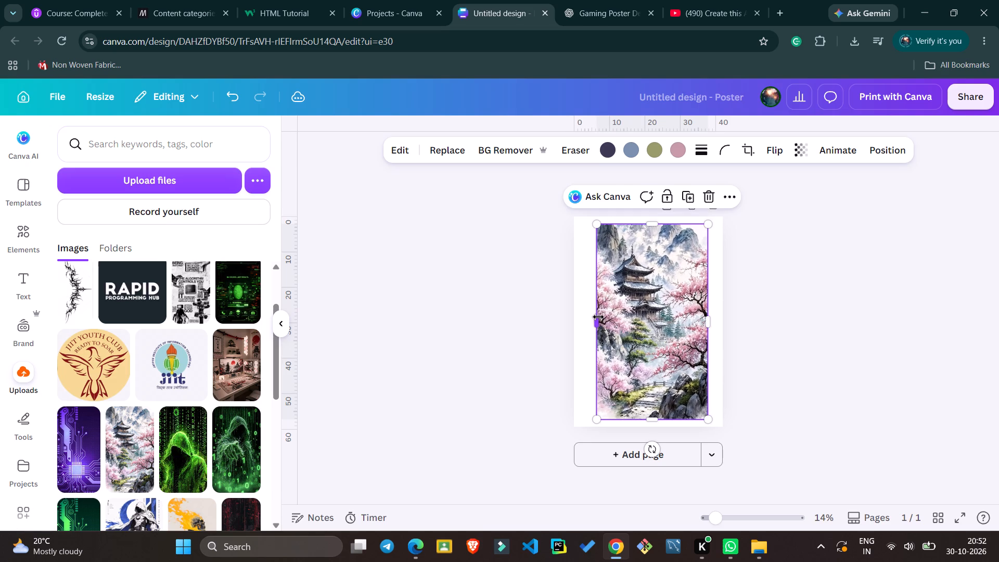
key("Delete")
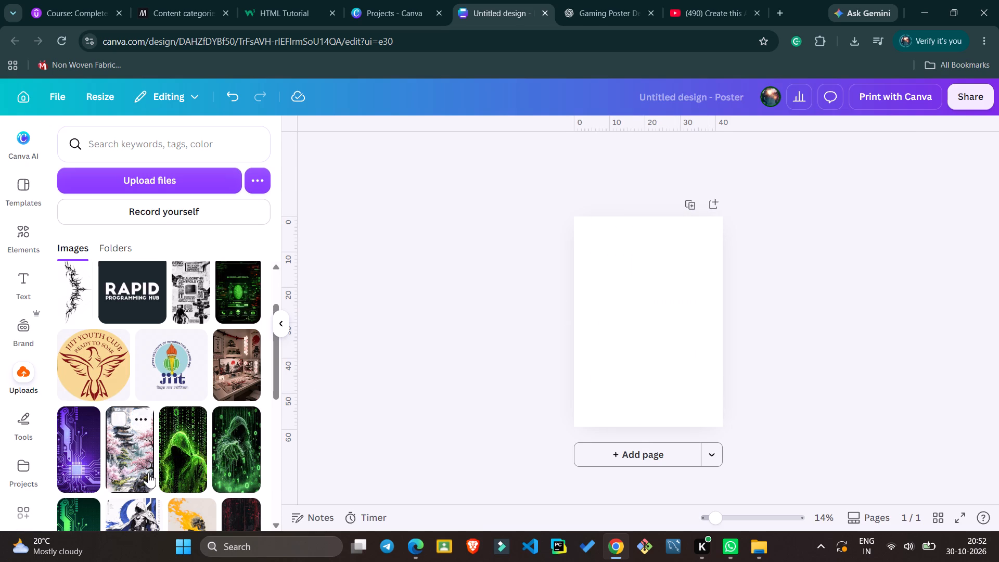
Place the uploaded pagoda image on the blank page and resize it from its corners and sides to fill the whole poster.
left_click(130, 464)
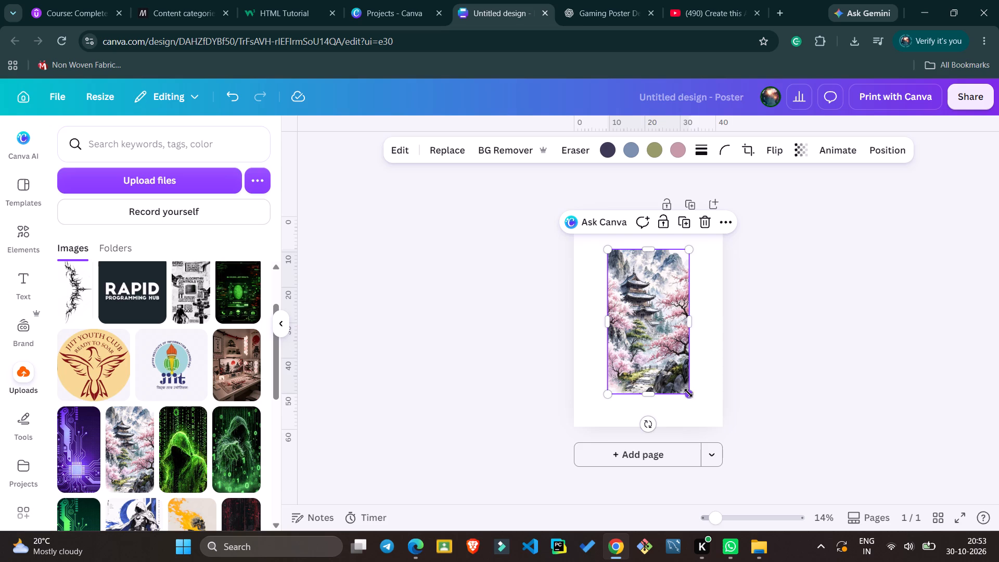
left_click_drag(688, 393, 716, 418)
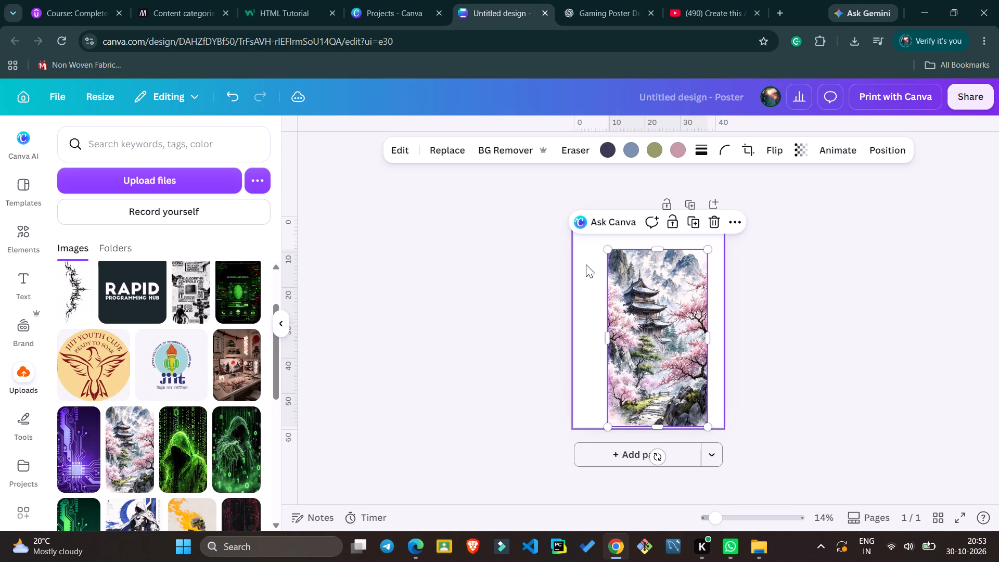
left_click_drag(609, 252, 577, 226)
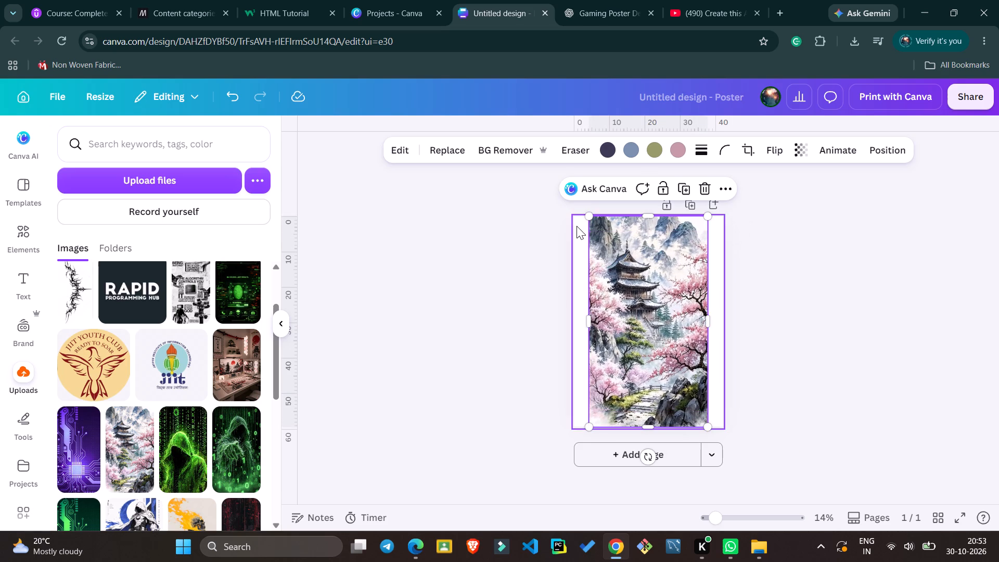
left_click_drag(590, 325, 586, 325)
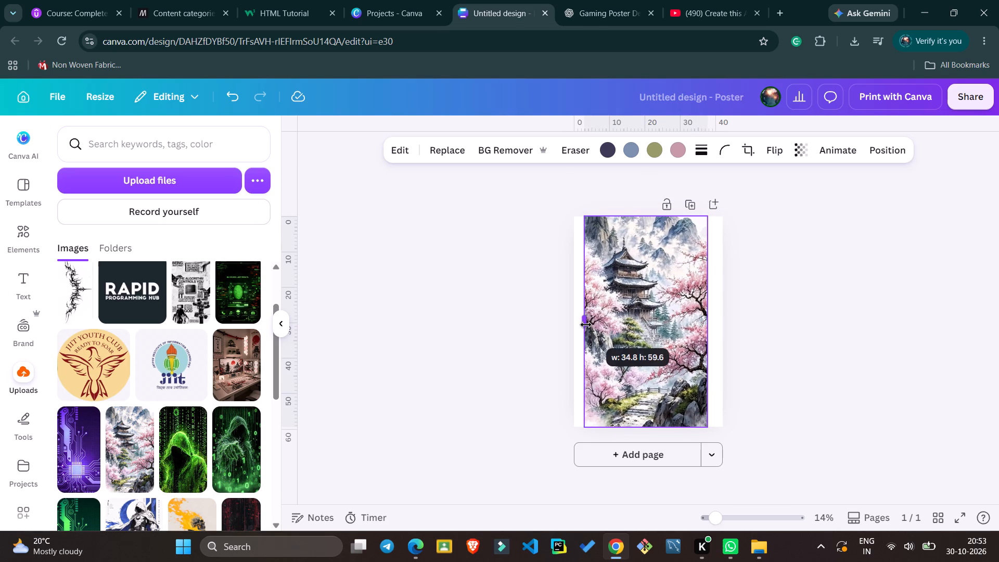
left_click_drag(586, 325, 578, 324)
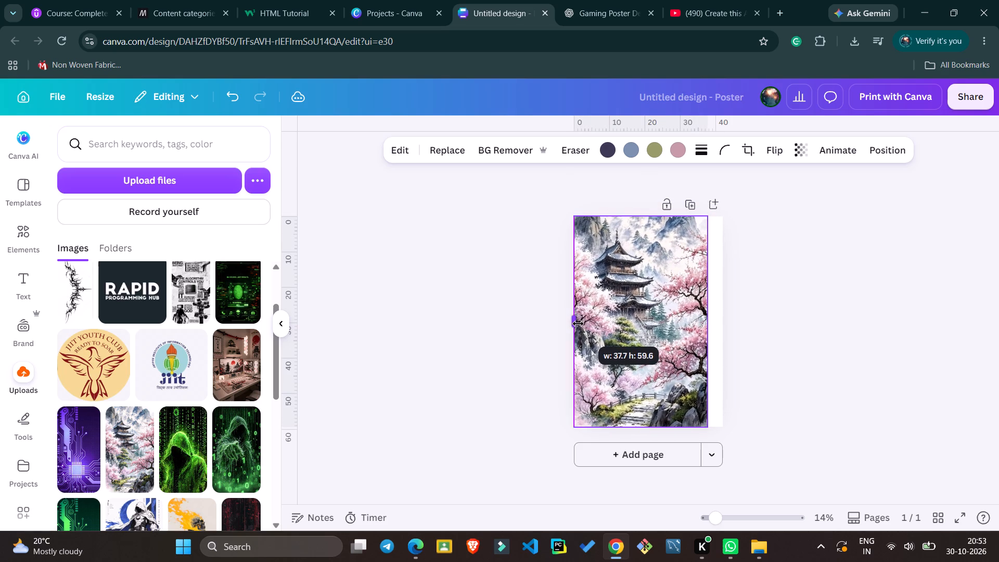
left_click_drag(708, 324, 719, 325)
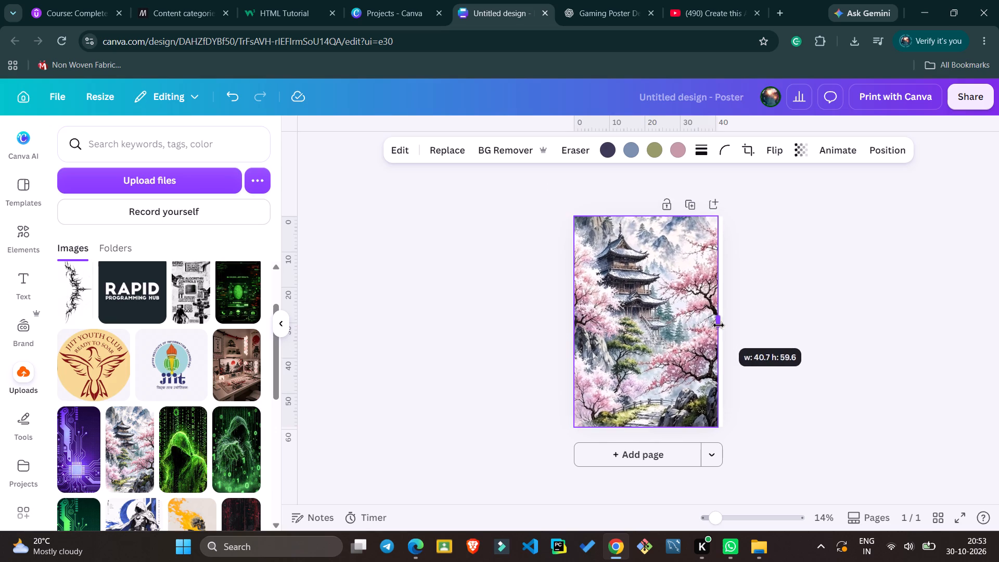
left_click_drag(719, 325, 723, 326)
left_click(475, 325)
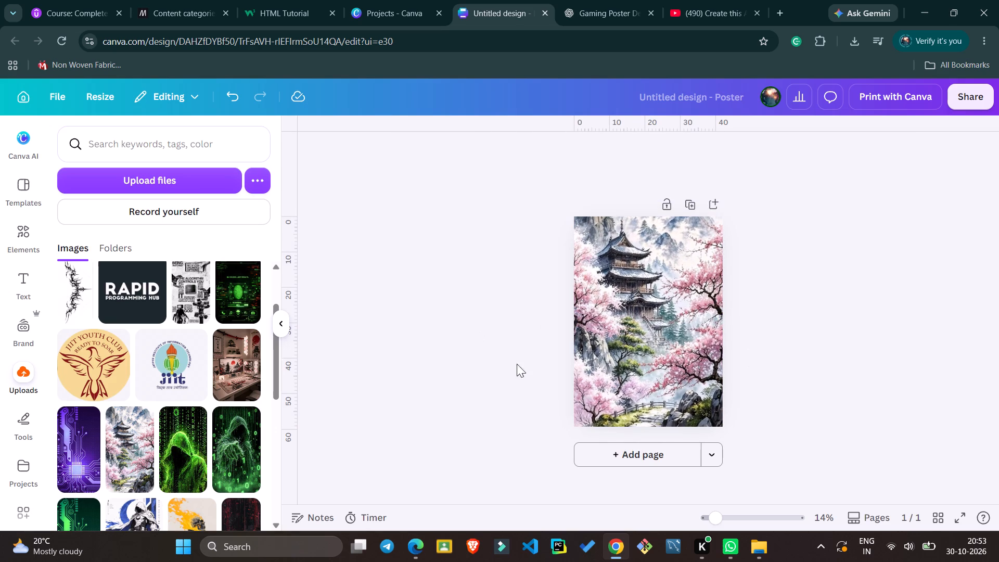
Set the transparency of the full-page pagoda image to 44.
scroll(656, 411, "down", 1)
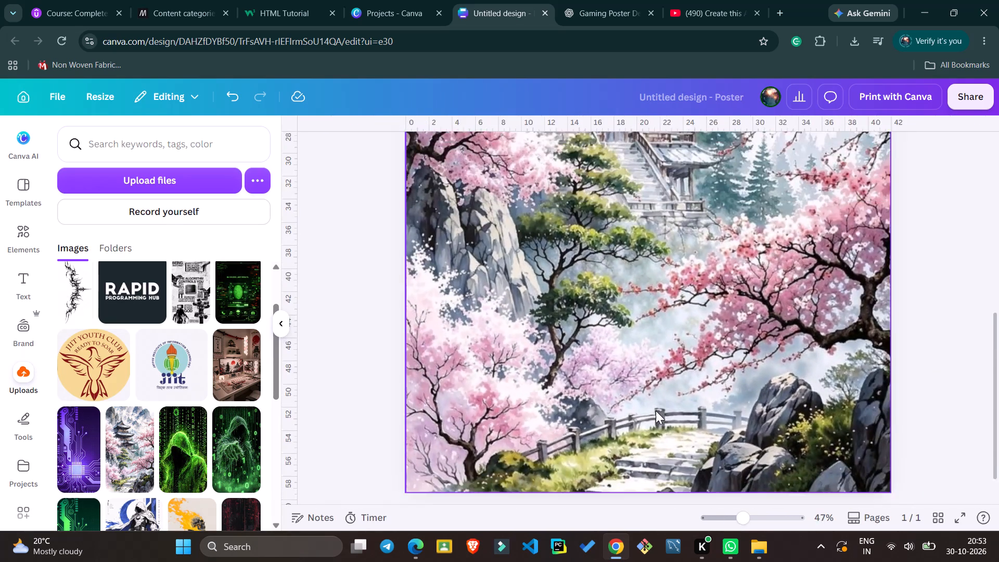
left_click(617, 264)
scroll(617, 264, "up", 3)
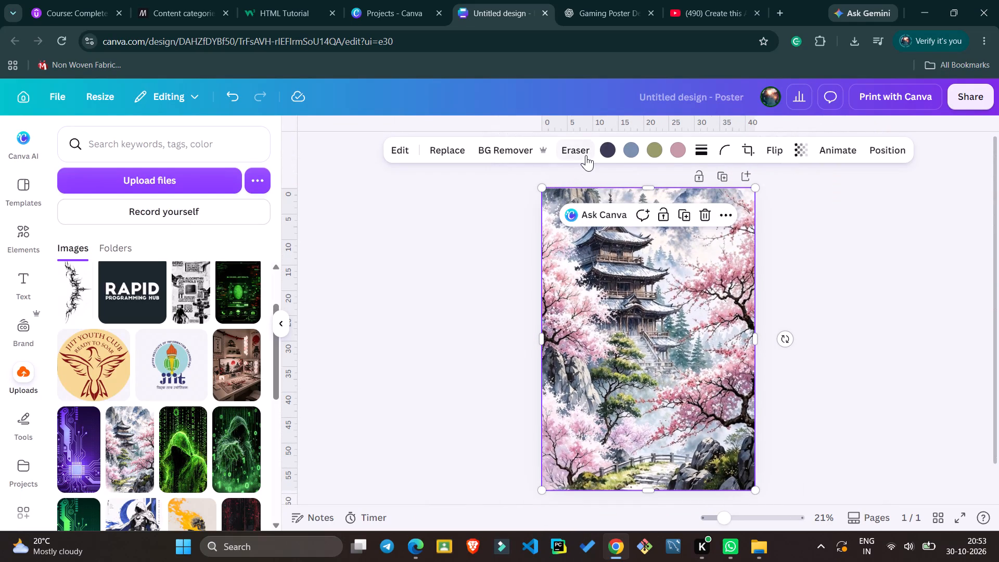
left_click(775, 152)
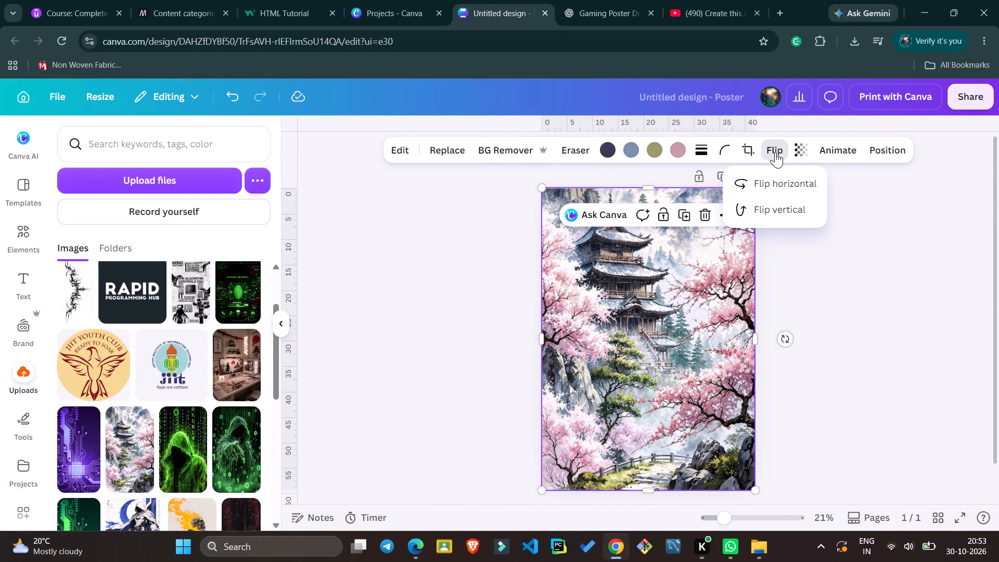
left_click(789, 152)
left_click(793, 152)
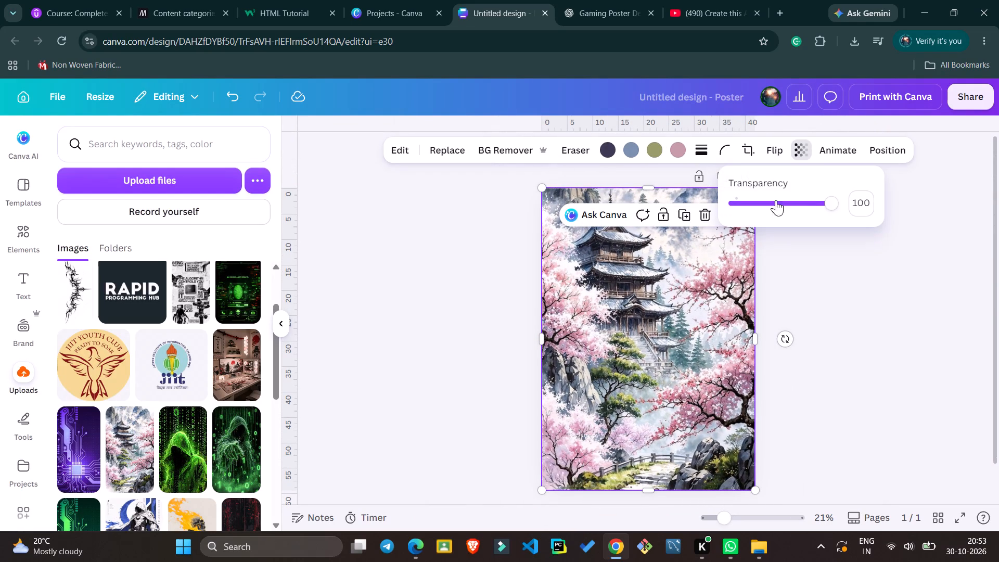
left_click_drag(822, 203, 777, 205)
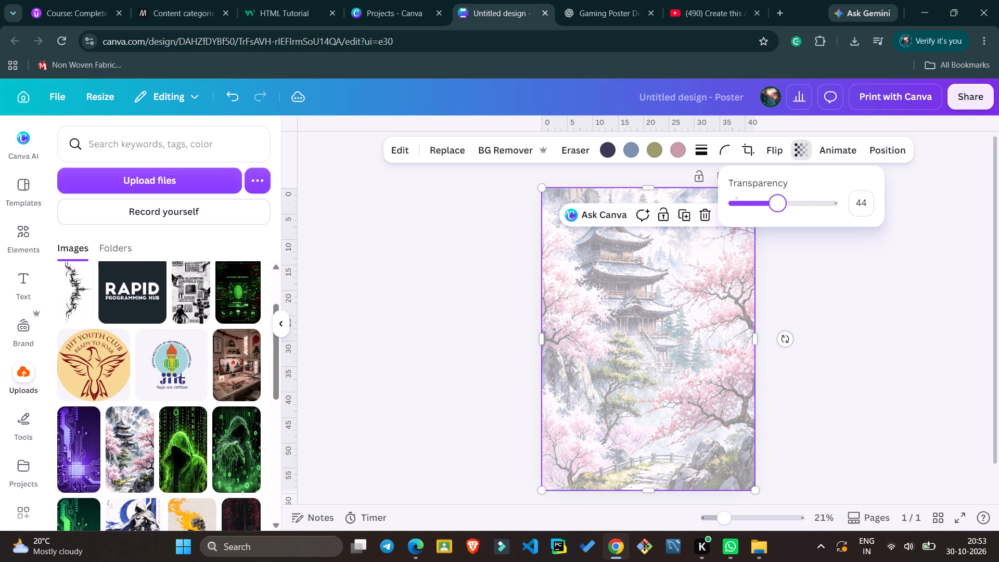
Set the transparency of the full-page pagoda image to 67.
left_click_drag(777, 205, 801, 209)
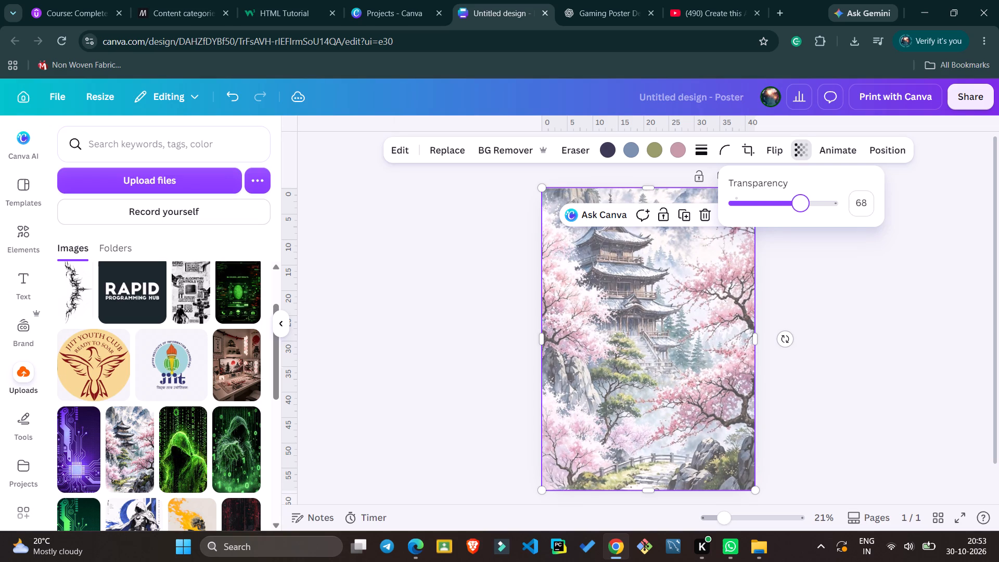
left_click_drag(801, 209, 808, 213)
left_click_drag(808, 213, 800, 205)
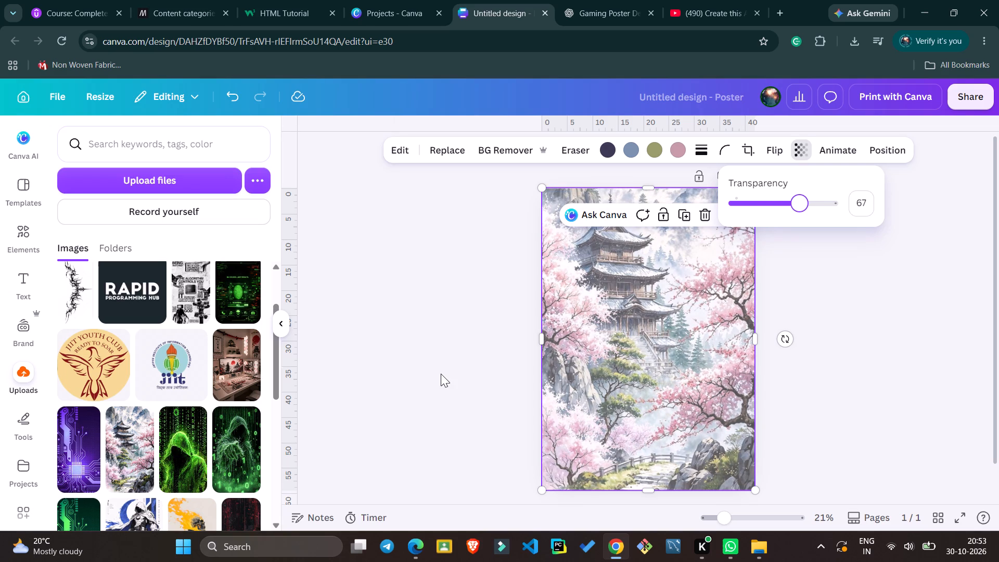
left_click(441, 374)
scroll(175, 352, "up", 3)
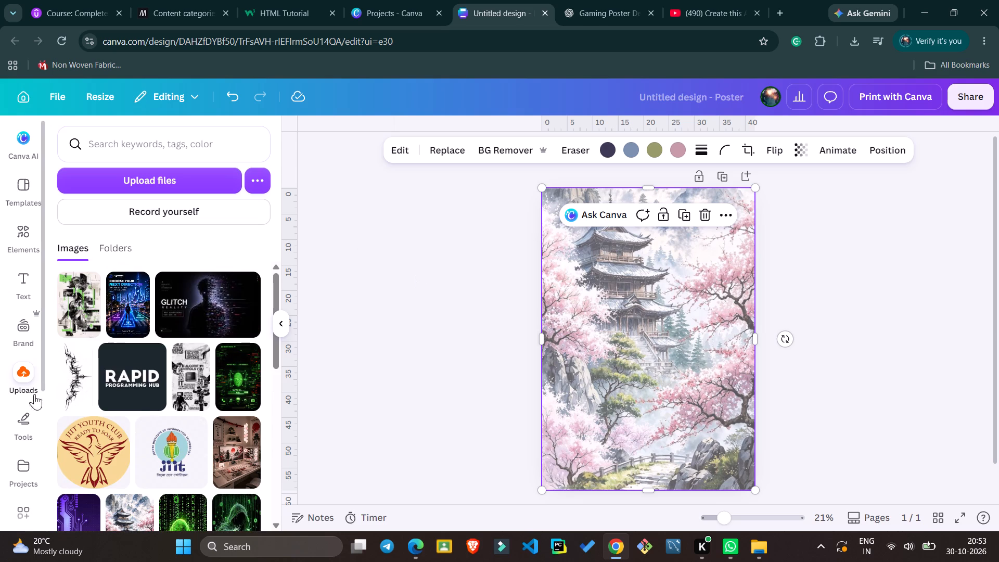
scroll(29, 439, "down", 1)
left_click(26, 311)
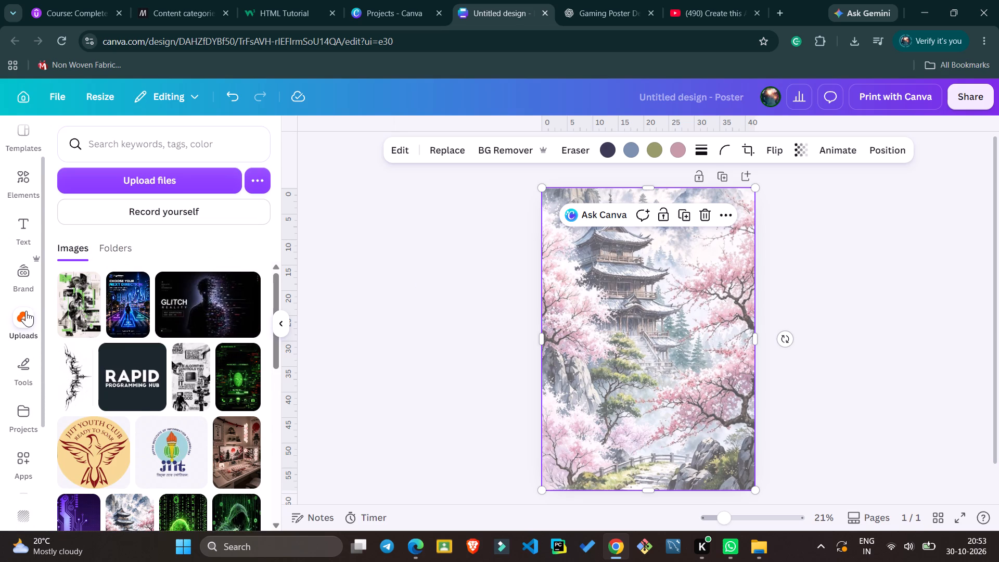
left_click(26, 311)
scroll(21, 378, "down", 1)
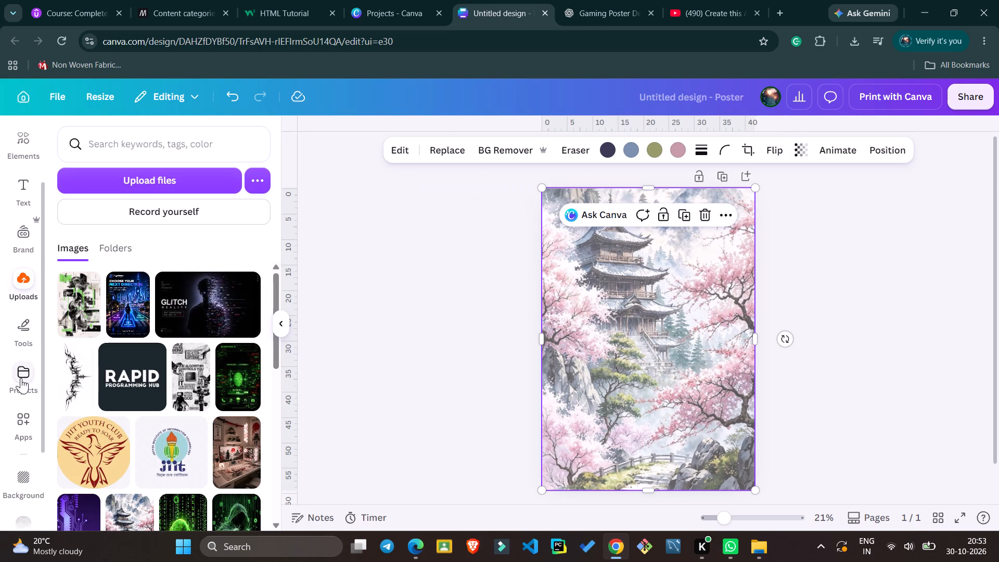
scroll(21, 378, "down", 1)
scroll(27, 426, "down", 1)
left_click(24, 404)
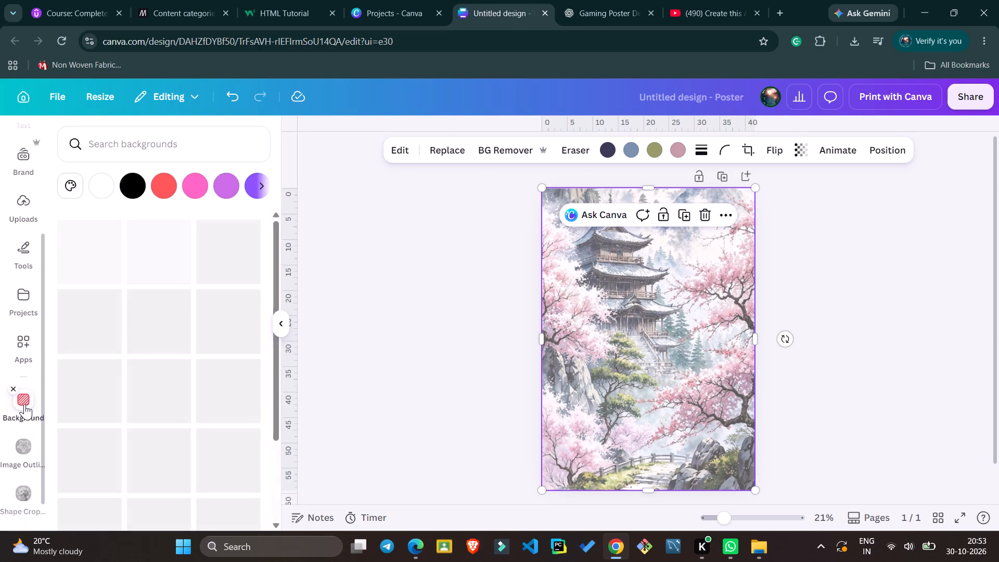
Browse the available Canva apps, from the print-material ones to the recommended ones, for an image-effect tool.
left_click(27, 351)
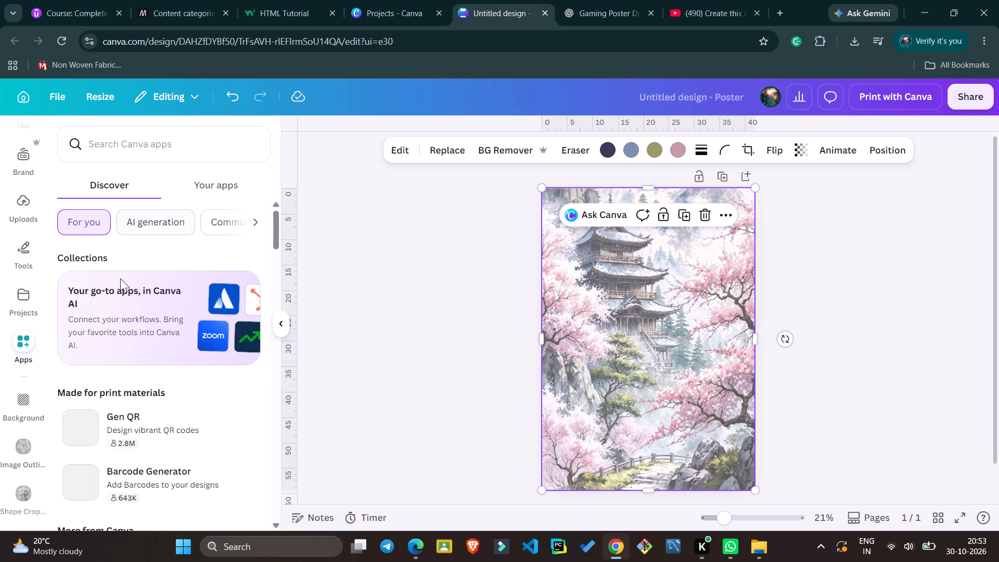
scroll(141, 359, "down", 3)
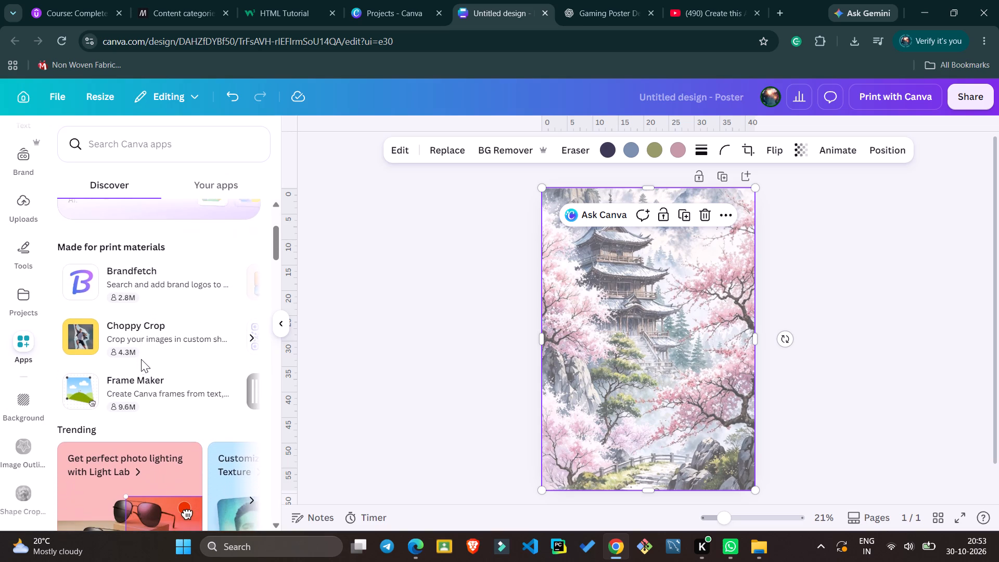
scroll(141, 359, "down", 1)
scroll(141, 359, "left", 2)
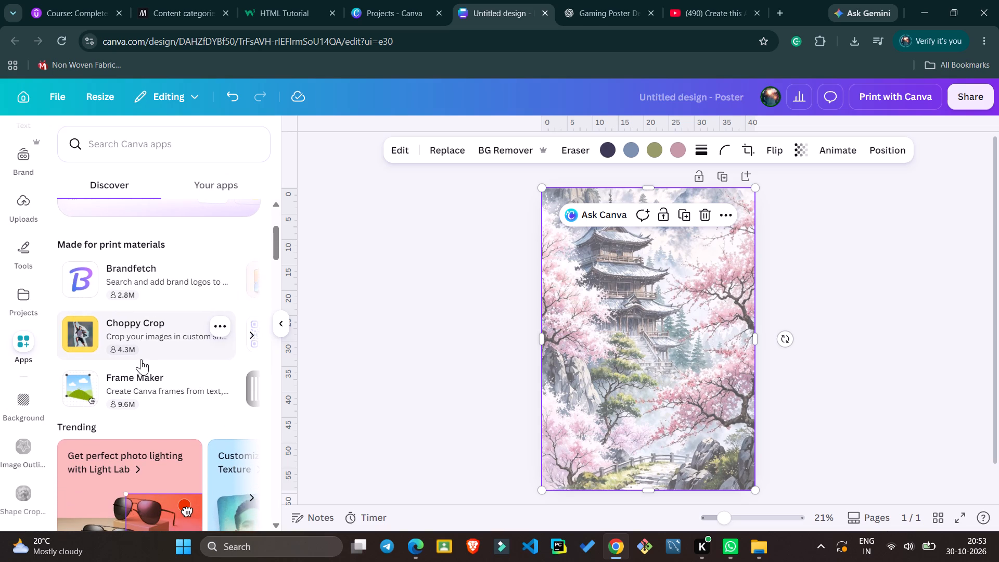
scroll(141, 359, "left", 1)
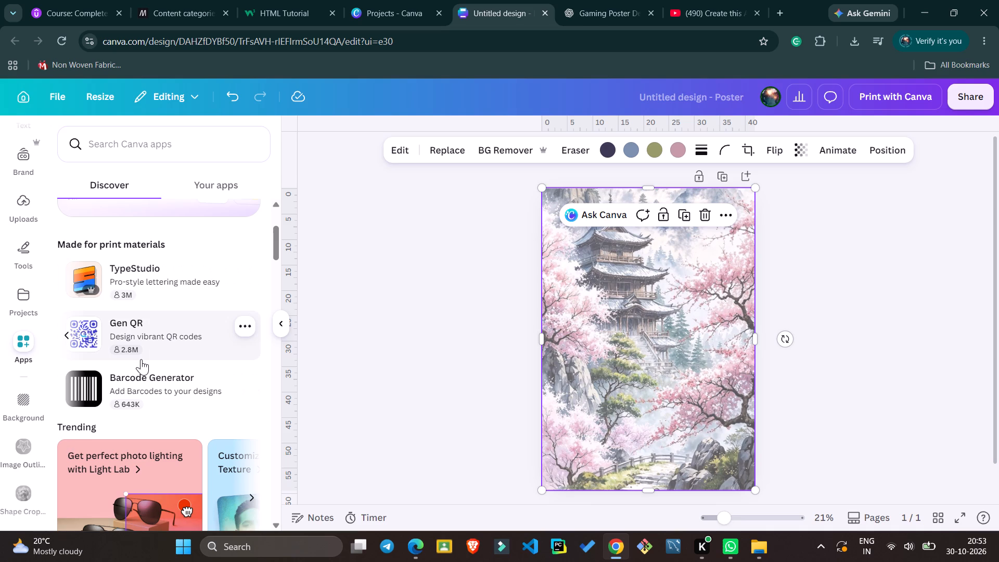
scroll(141, 359, "left", 1)
scroll(141, 359, "down", 3)
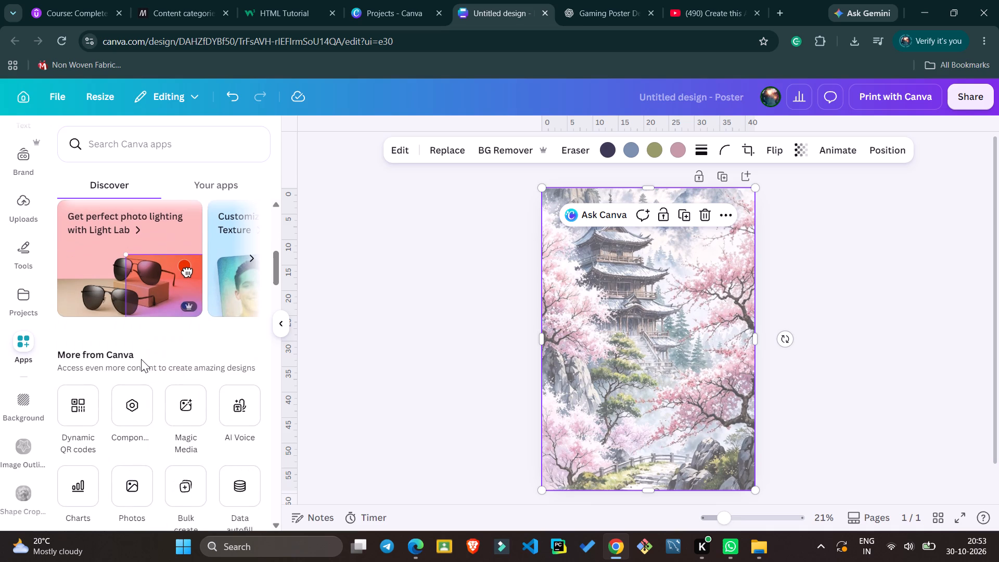
scroll(141, 359, "down", 4)
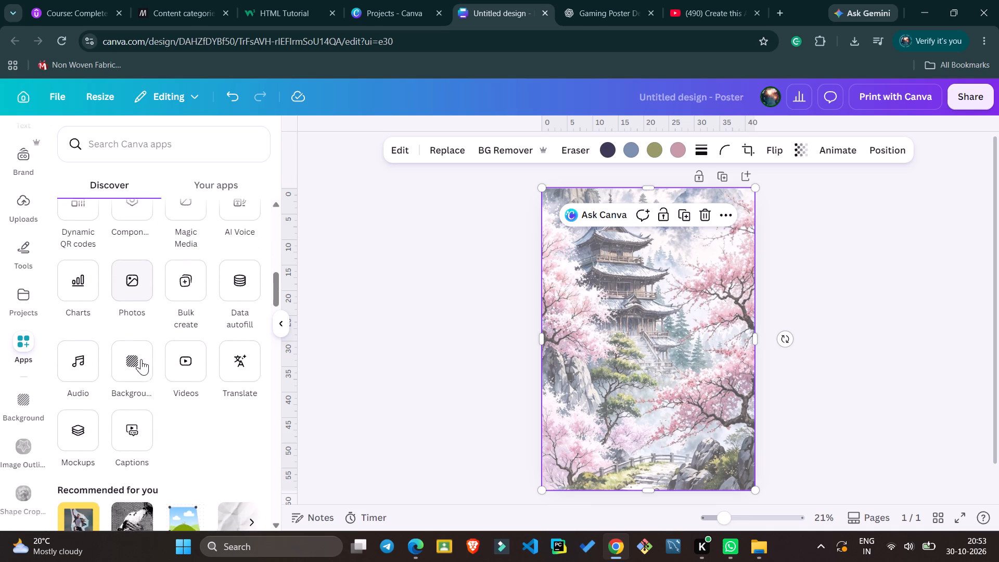
scroll(141, 359, "down", 1)
scroll(200, 424, "down", 2)
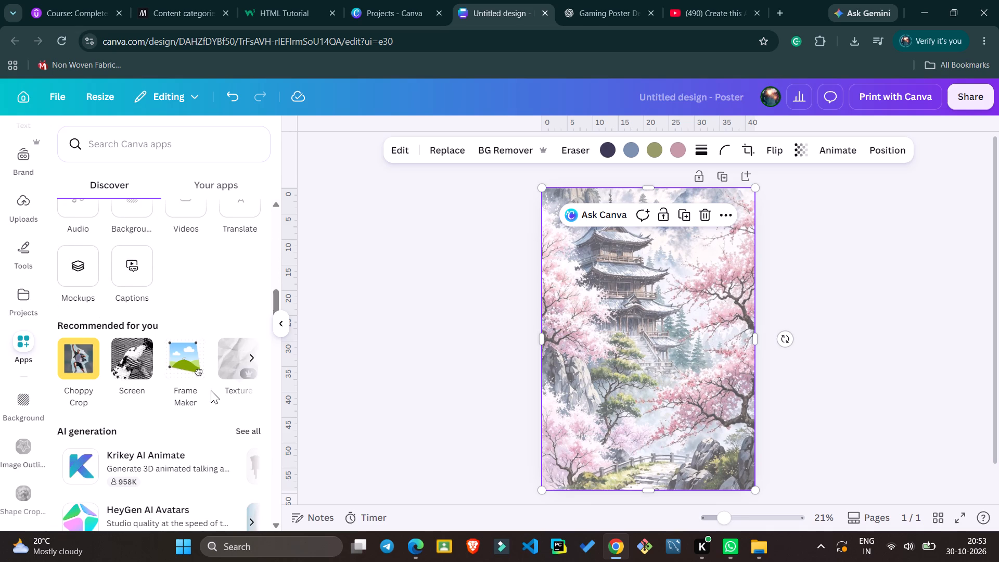
Look through the recommended apps and open Image Blender for the selected pagoda image.
scroll(163, 373, "left", 3)
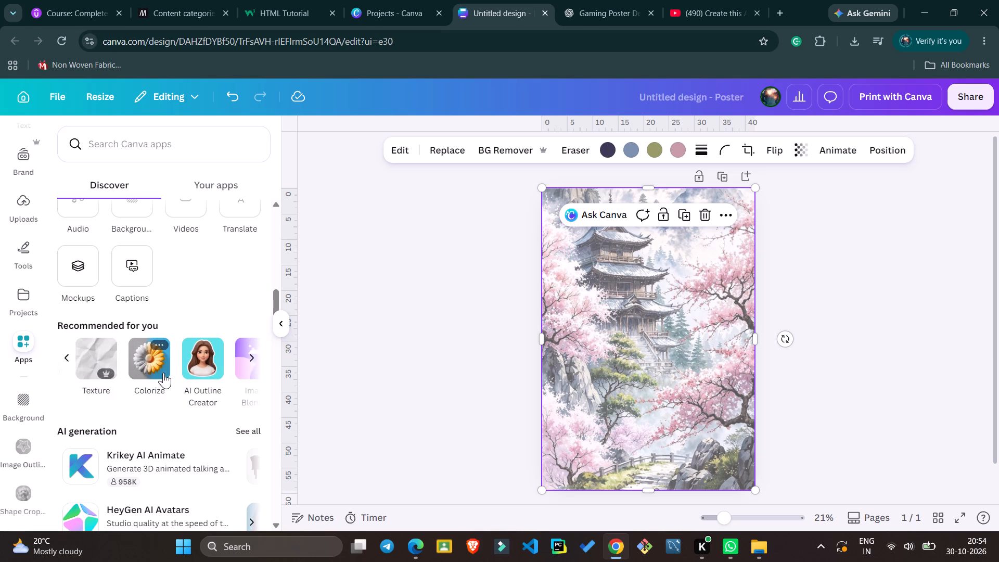
scroll(163, 373, "left", 2)
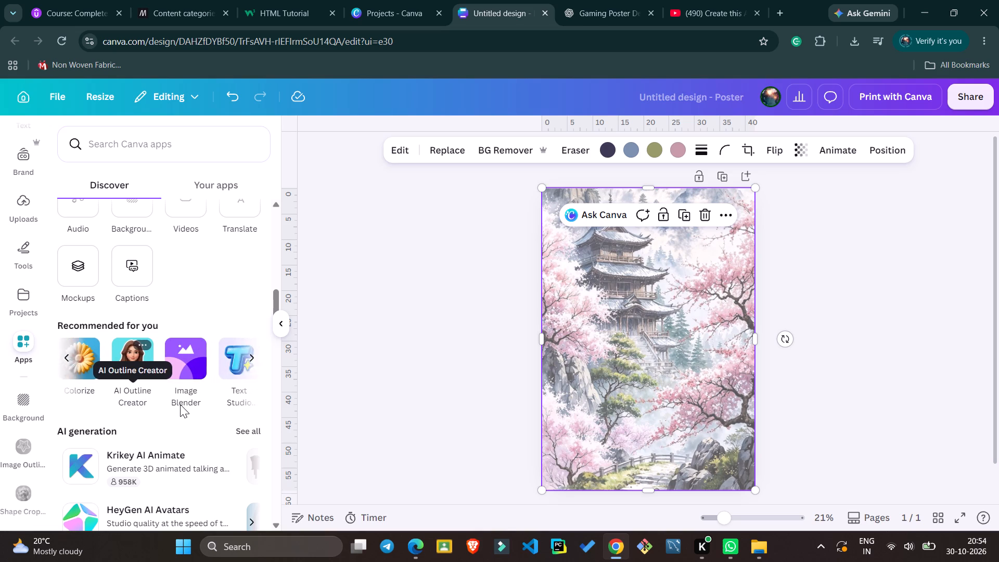
scroll(180, 404, "left", 3)
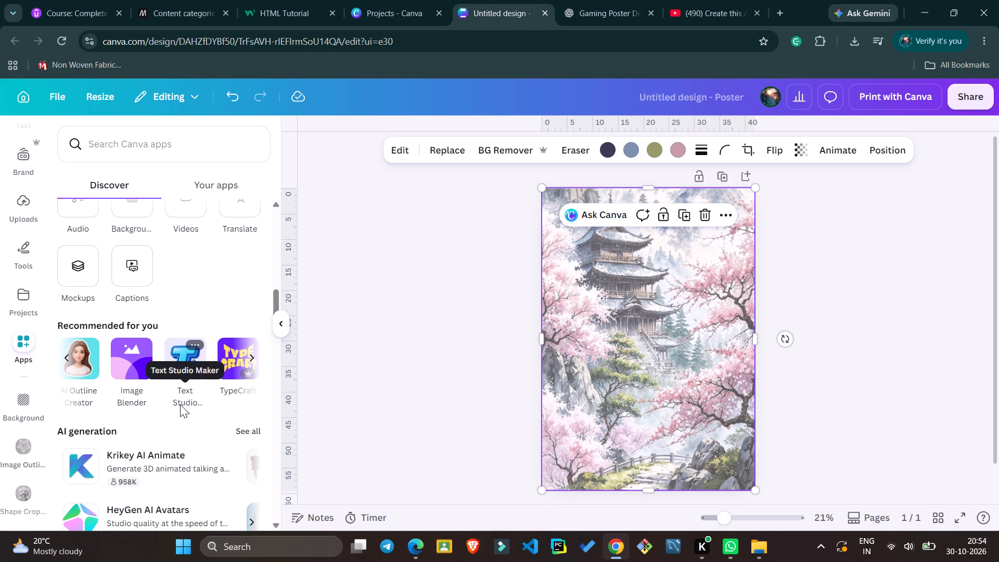
left_click(125, 366)
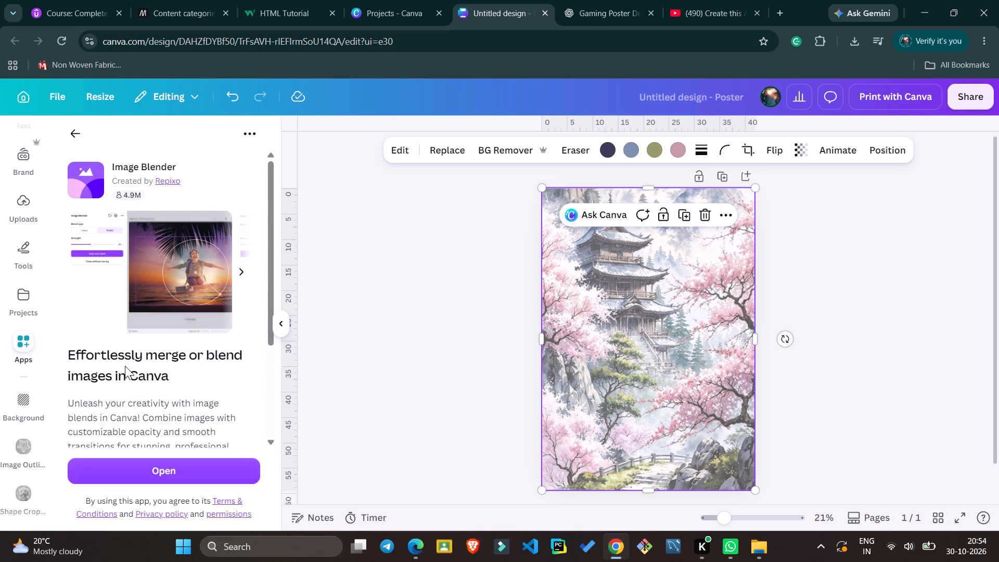
left_click(149, 471)
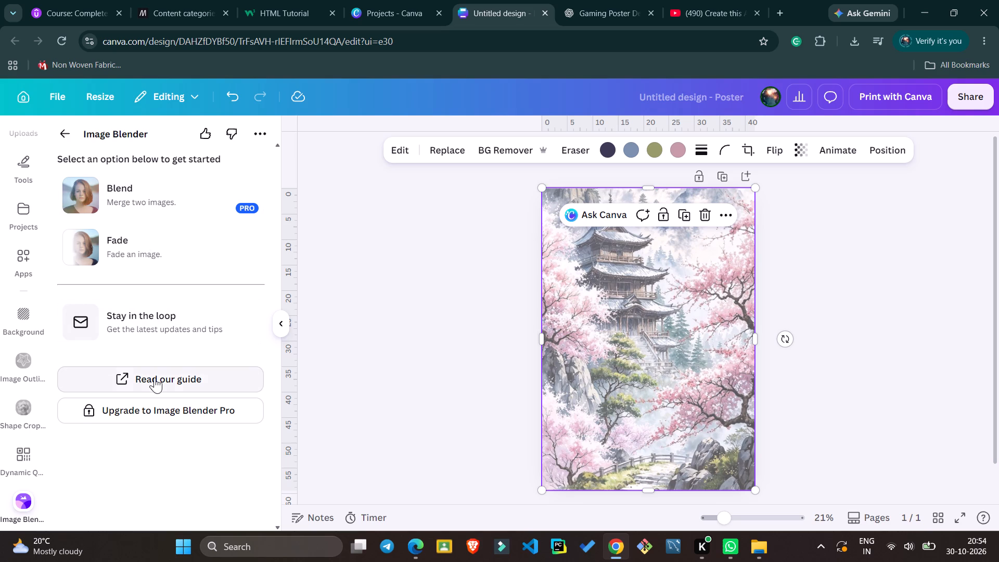
Start a Radial fade on the pagoda image with Image Blender's Fade option.
left_click(140, 207)
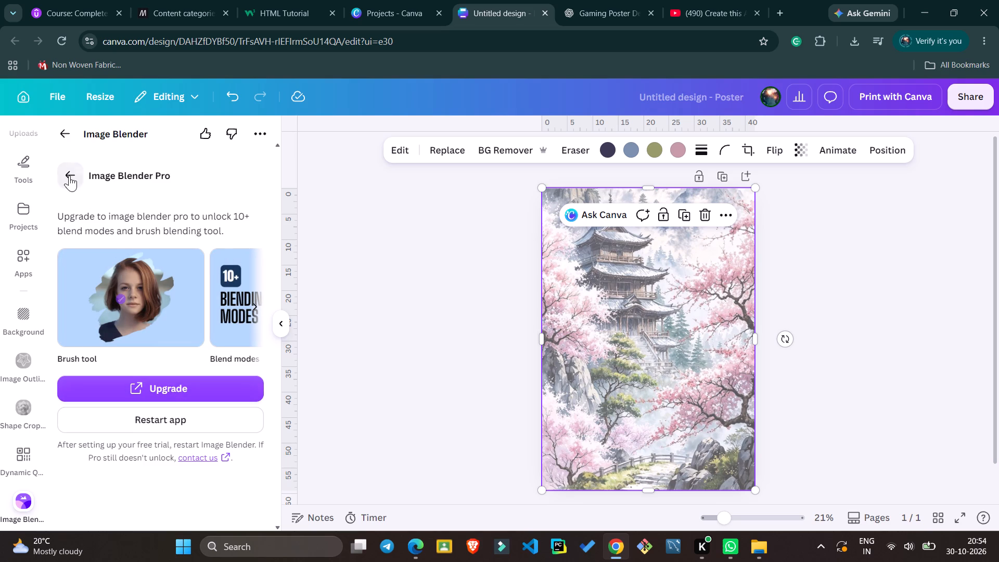
left_click(69, 175)
left_click(115, 251)
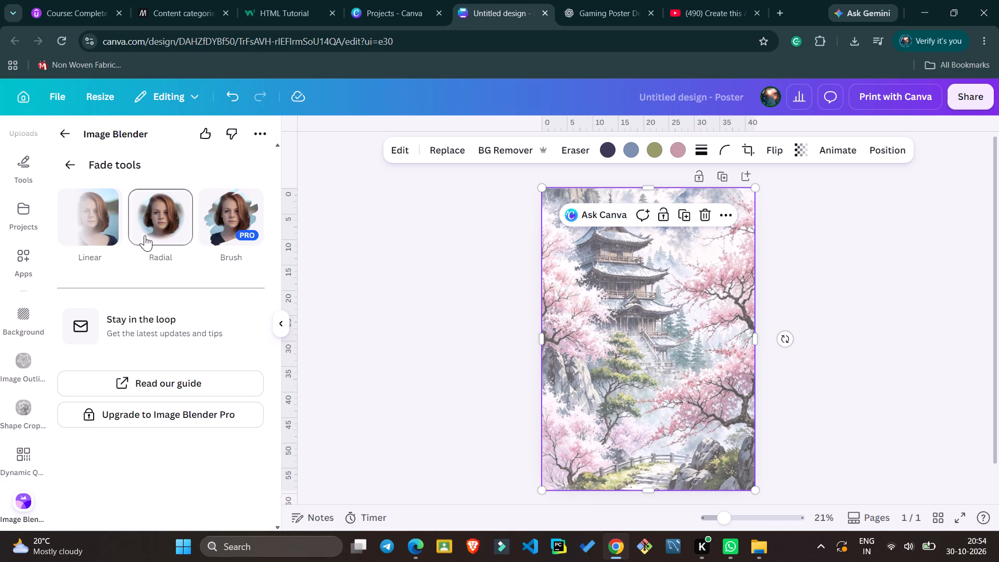
scroll(159, 234, "left", 1)
left_click(171, 234)
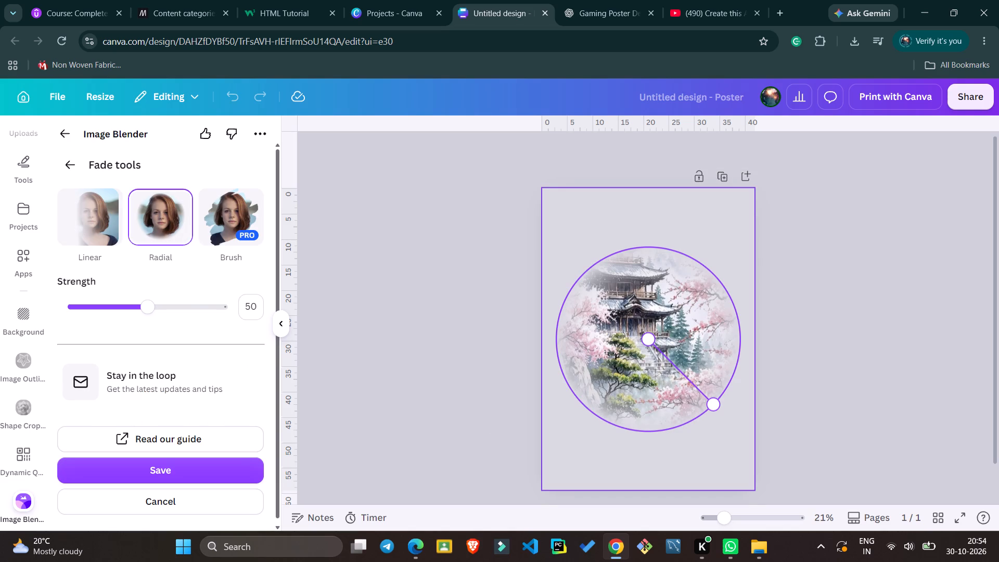
Resize and reposition the radial fade circle so it surrounds the pagoda's roofs and the pink tree beside them on the page's upper part.
left_click_drag(716, 407, 665, 276)
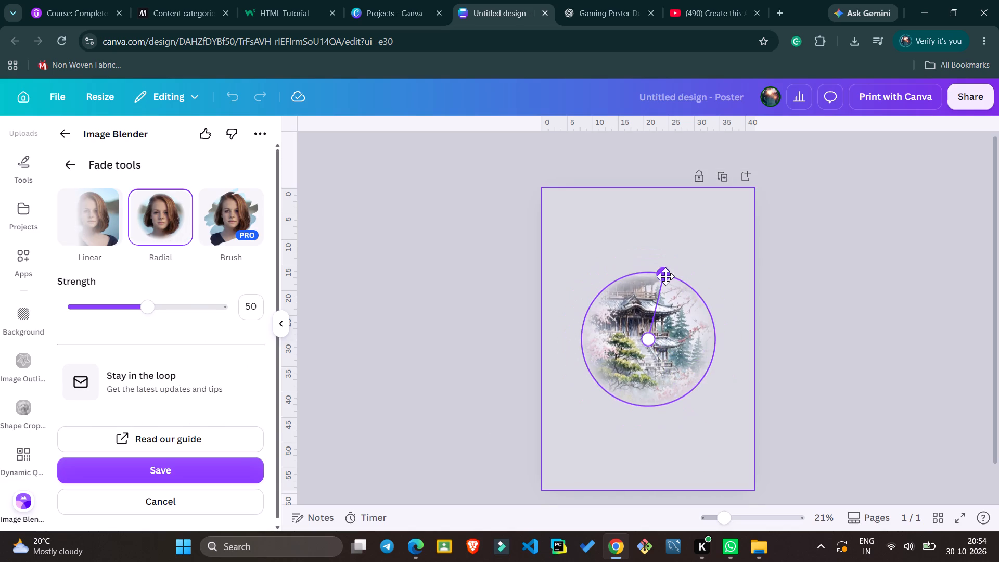
left_click_drag(665, 276, 499, 417)
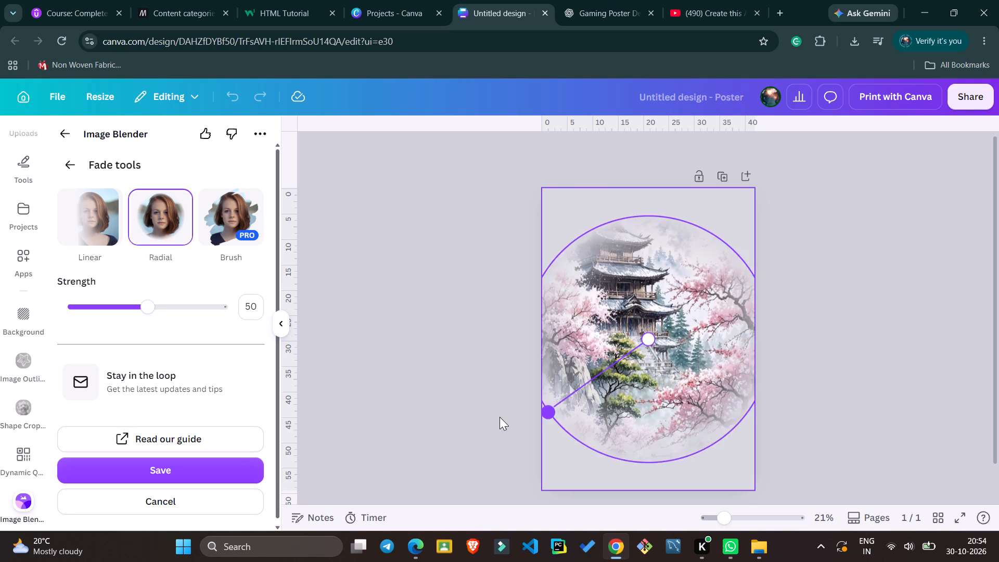
left_click_drag(499, 417, 620, 463)
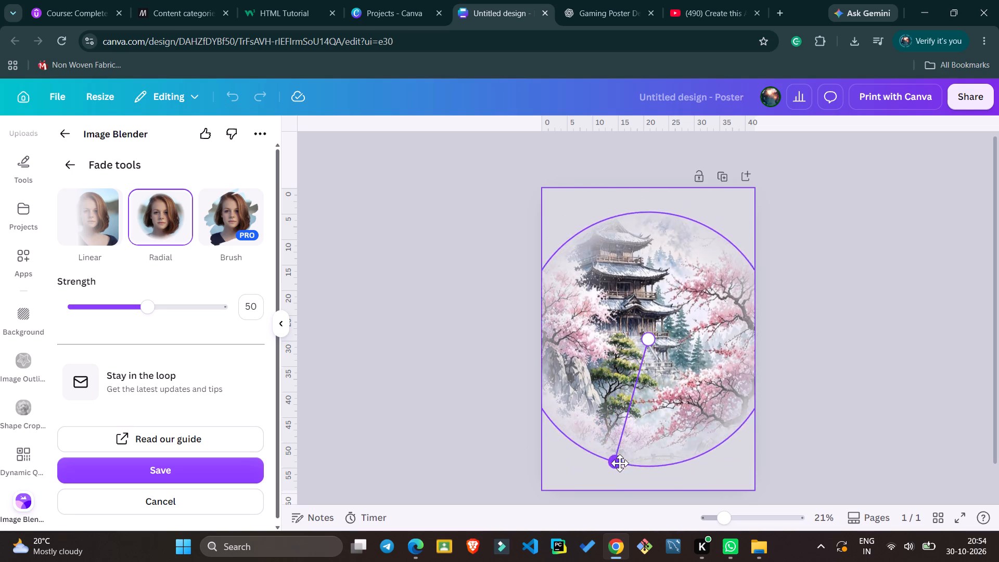
left_click_drag(620, 463, 696, 402)
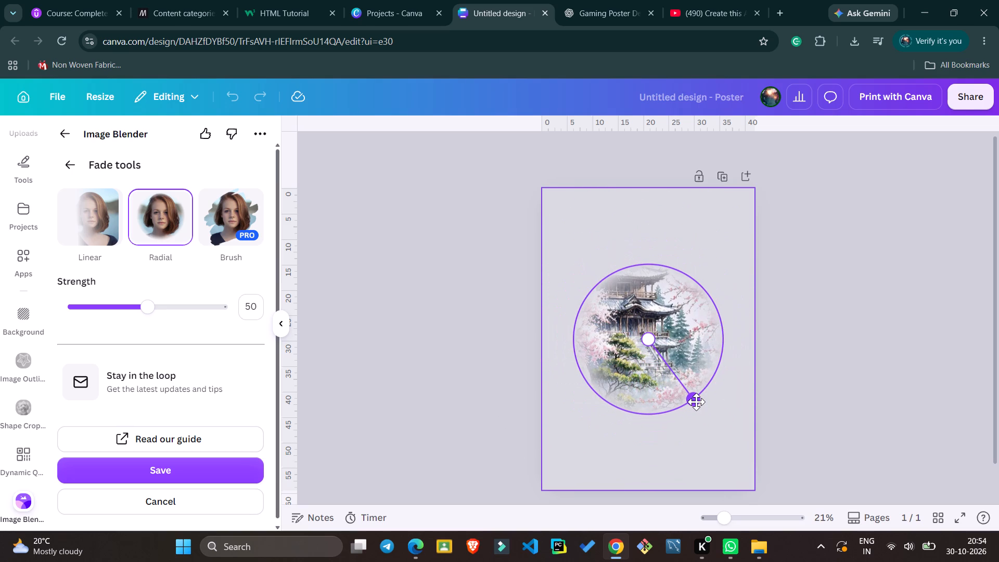
left_click_drag(633, 336, 642, 339)
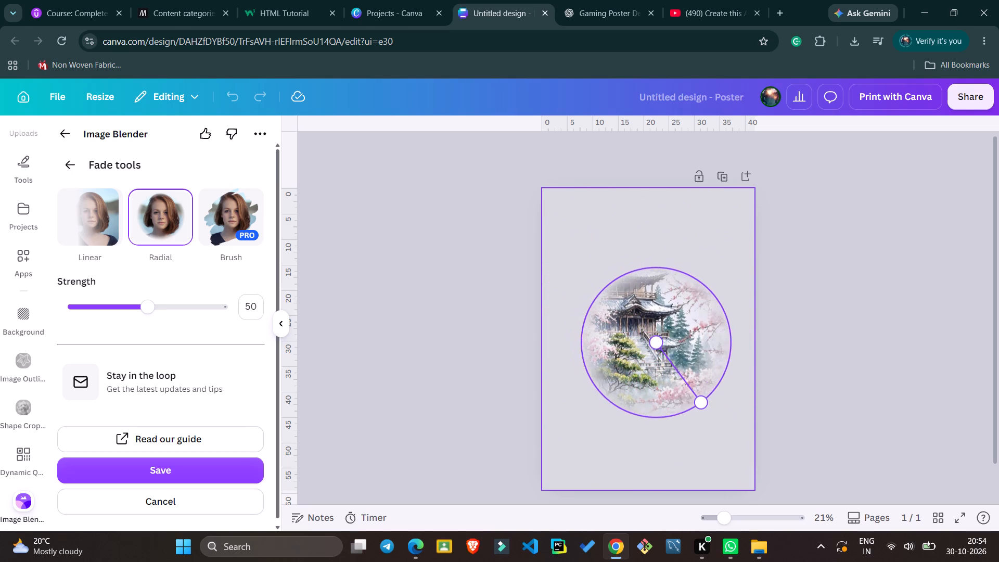
left_click_drag(642, 339, 638, 328)
left_click_drag(657, 335, 680, 340)
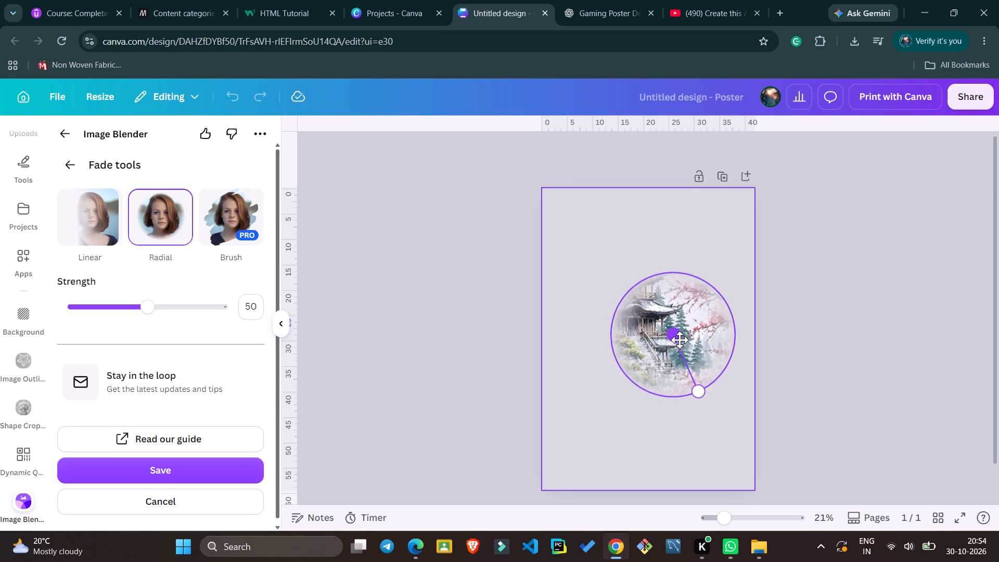
left_click_drag(680, 340, 671, 283)
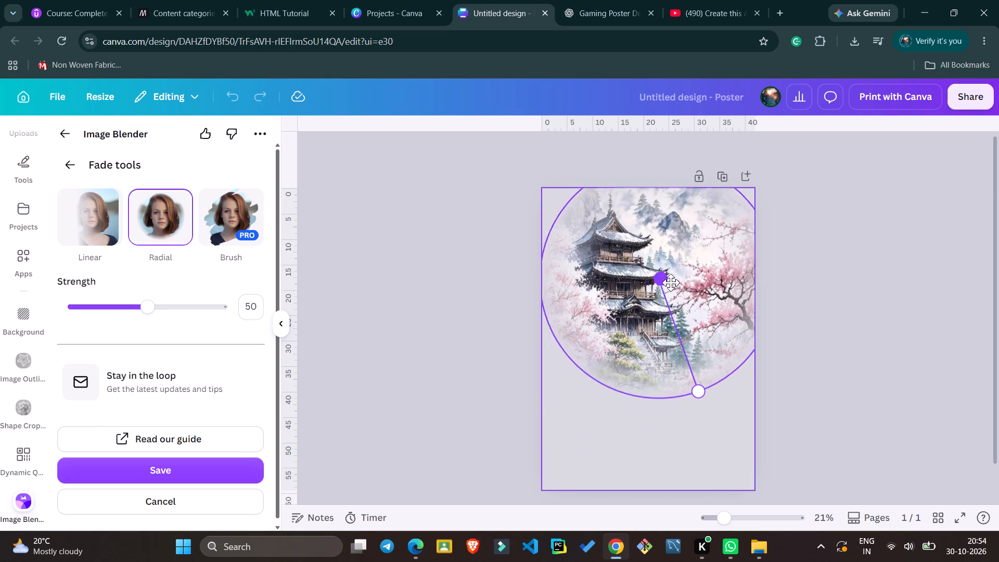
left_click_drag(671, 283, 663, 301)
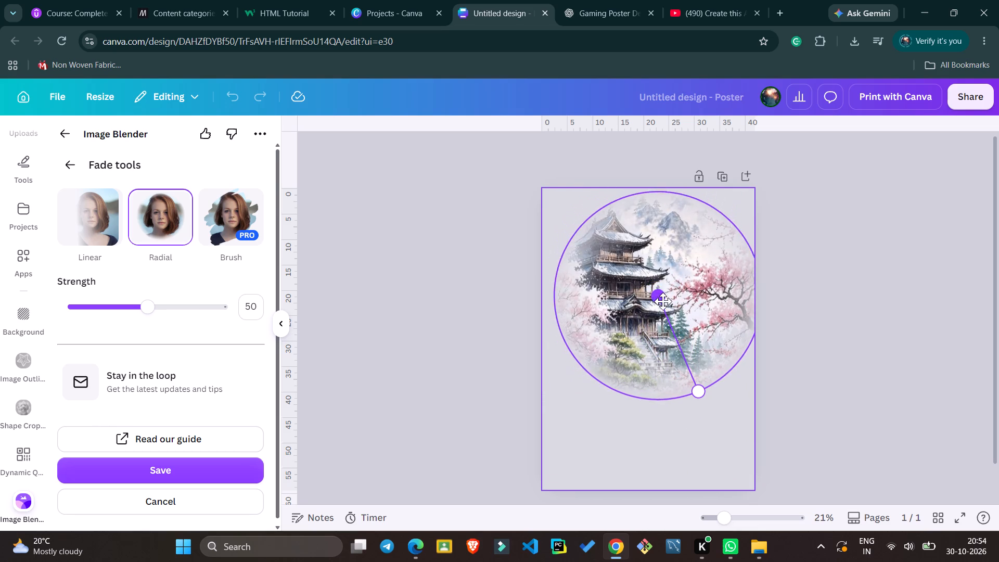
left_click_drag(663, 301, 665, 307)
scroll(197, 251, "up", 1)
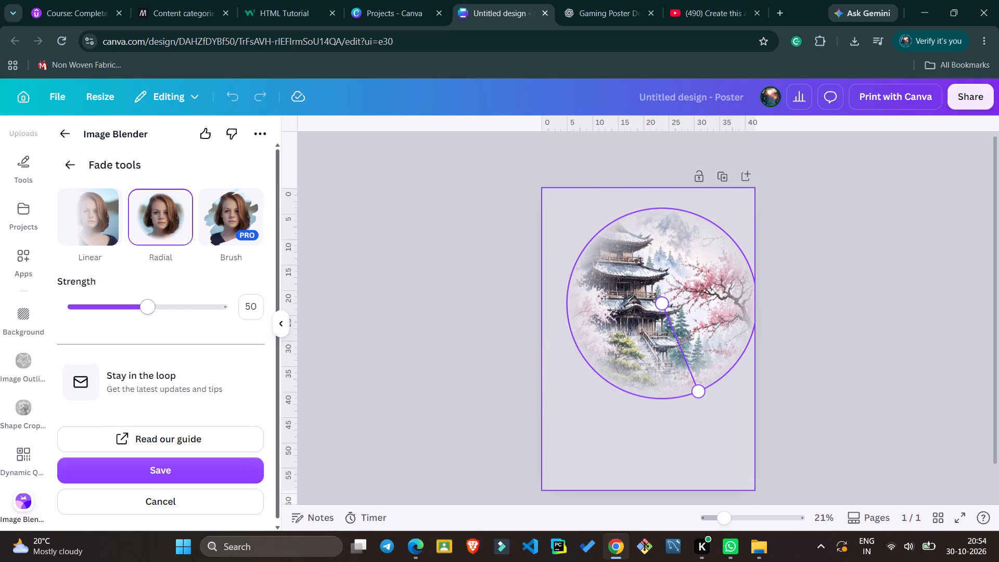
Set the radial fade strength to 61.
left_click_drag(152, 304, 270, 335)
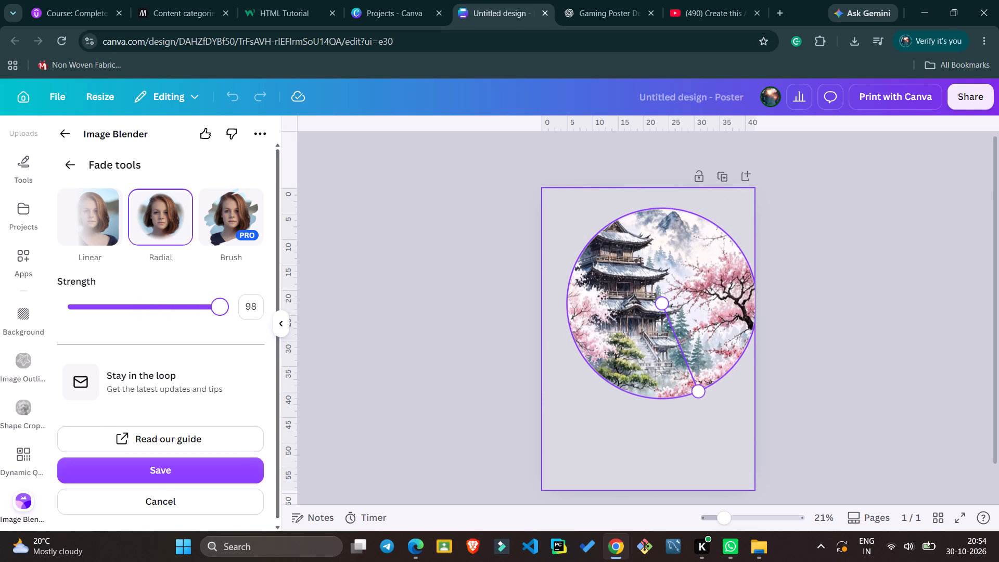
left_click_drag(270, 335, 163, 340)
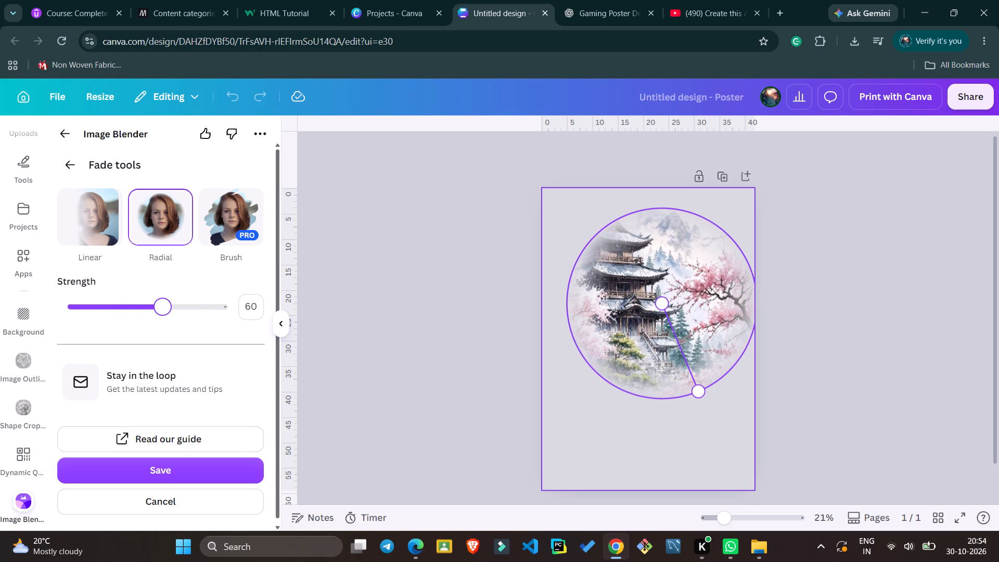
left_click_drag(163, 340, 164, 340)
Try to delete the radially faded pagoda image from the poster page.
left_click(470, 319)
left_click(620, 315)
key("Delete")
Discard the radial fade on the pagoda image.
left_click(160, 499)
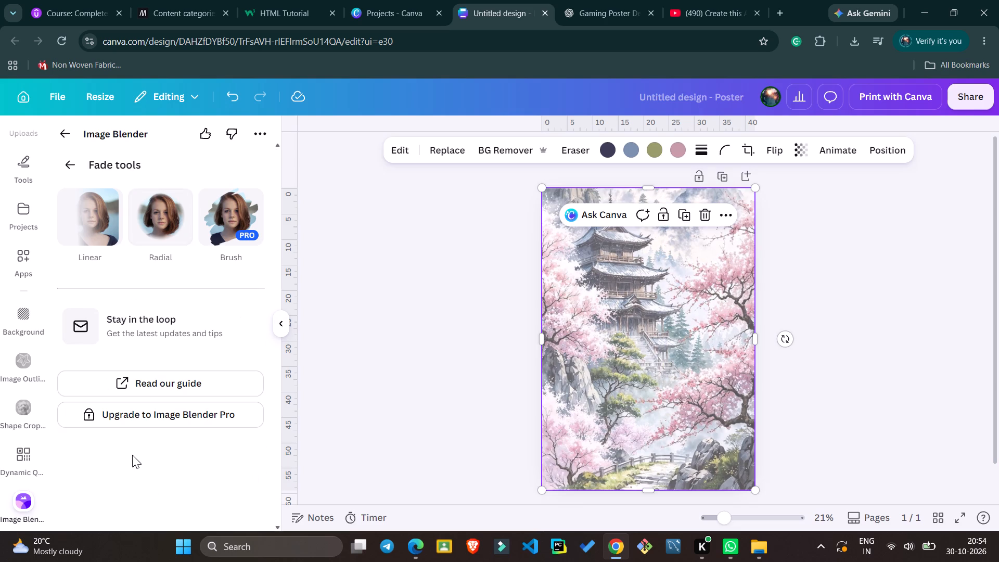
left_click(605, 373)
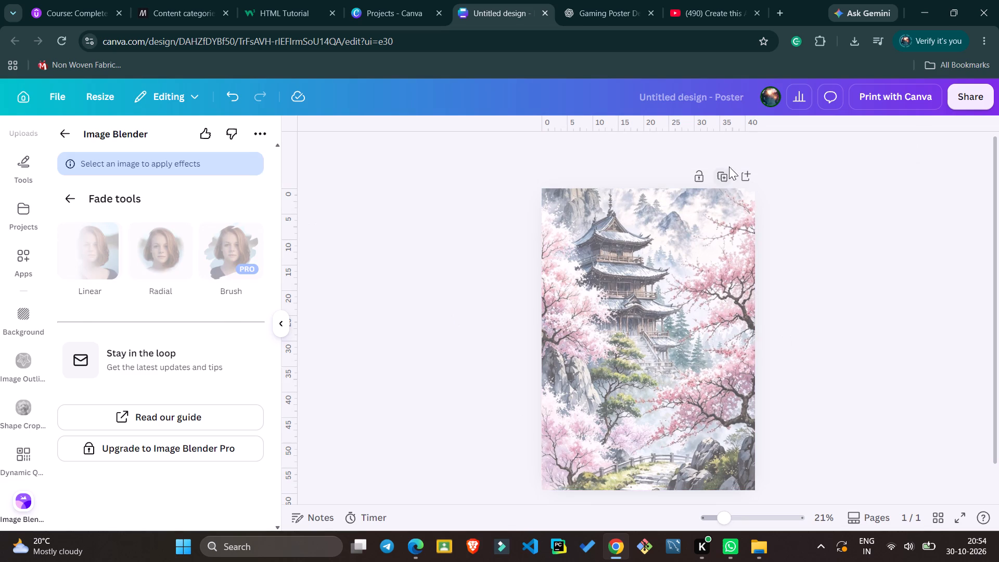
left_click(672, 256)
Add a blank second page below the pagoda poster page.
scroll(416, 293, "up", 2)
scroll(416, 293, "down", 1)
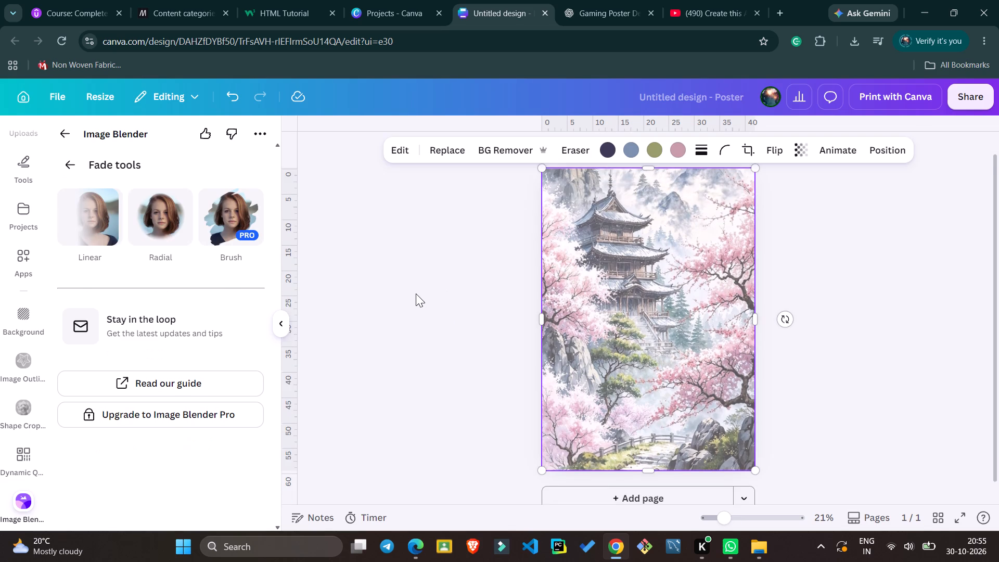
left_click(553, 477)
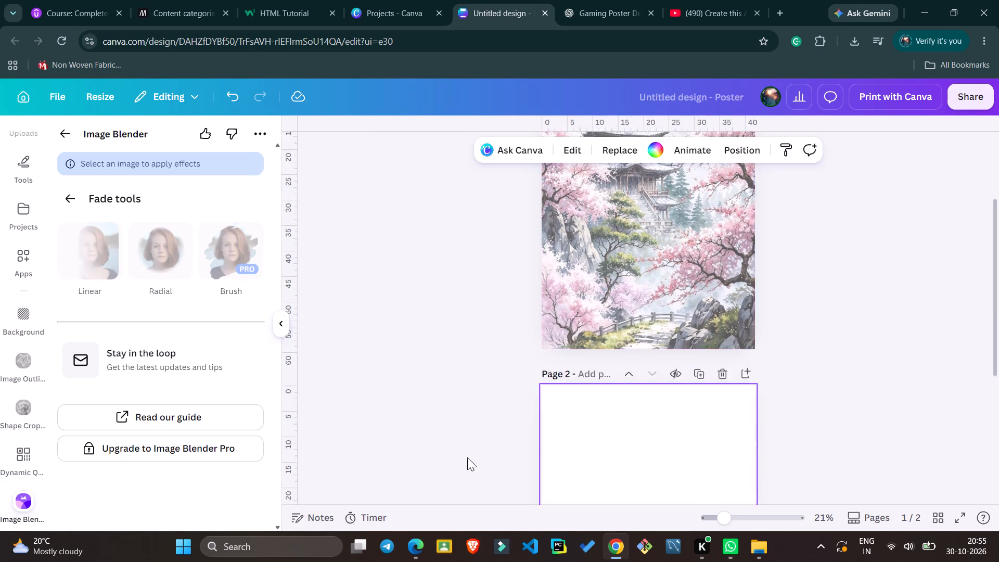
Place the uploaded black, white and green abstract collage image on page 2.
scroll(0, 311, "up", 1)
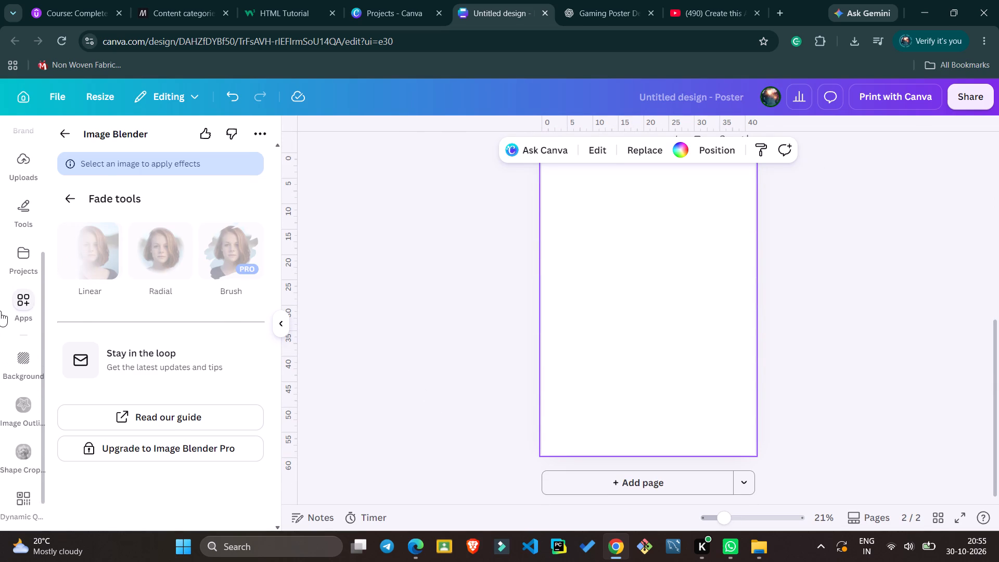
scroll(0, 311, "up", 1)
left_click(22, 170)
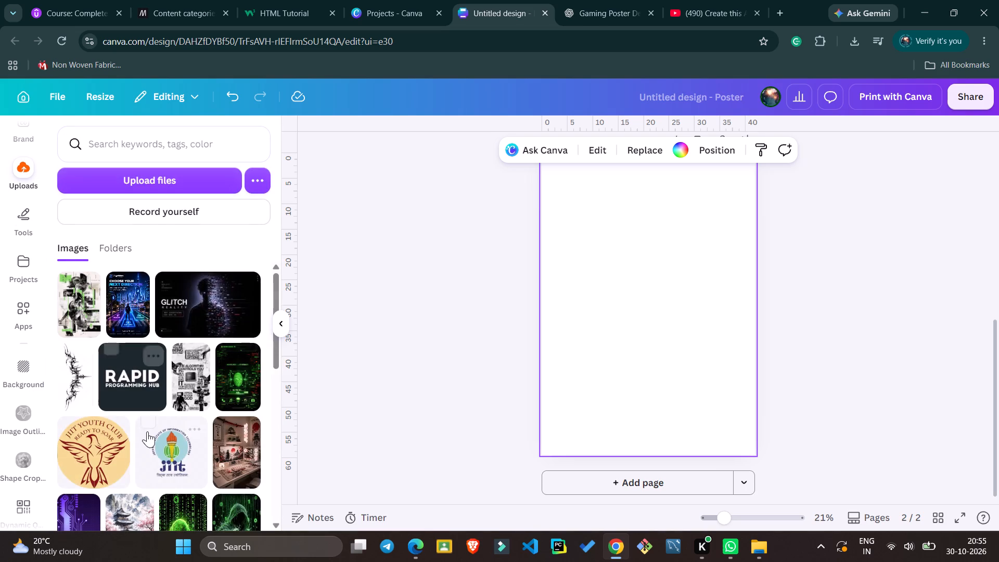
left_click(81, 315)
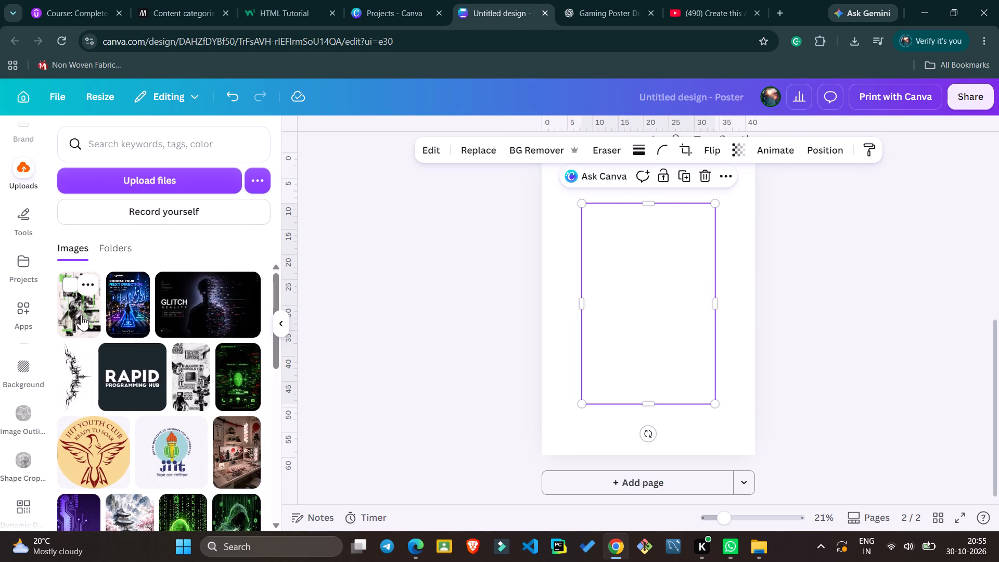
Enlarge and widen the abstract collage image until it fills the whole of page 2.
left_click_drag(719, 404, 754, 451)
left_click_drag(582, 208, 546, 169)
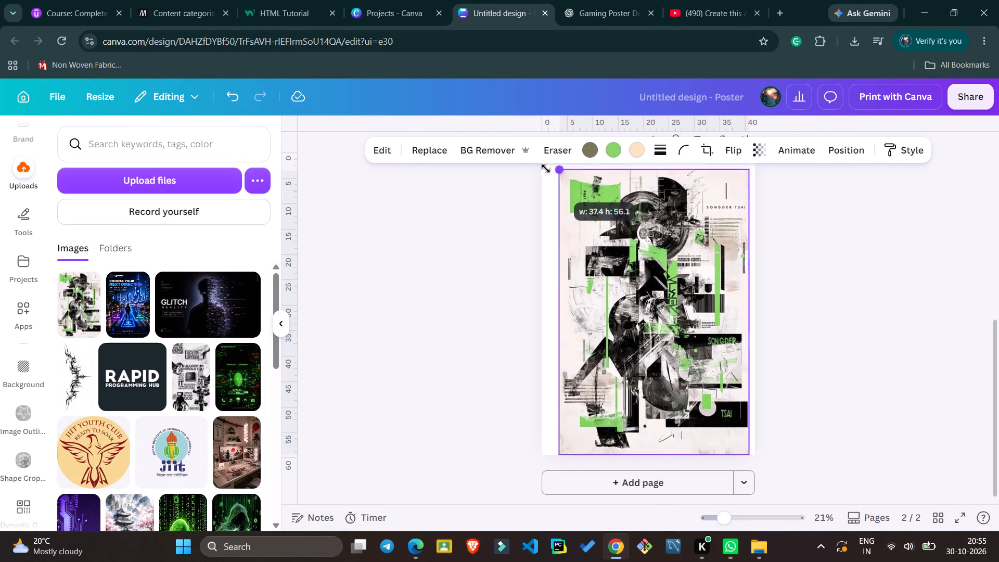
left_click_drag(546, 169, 534, 154)
scroll(501, 191, "up", 1)
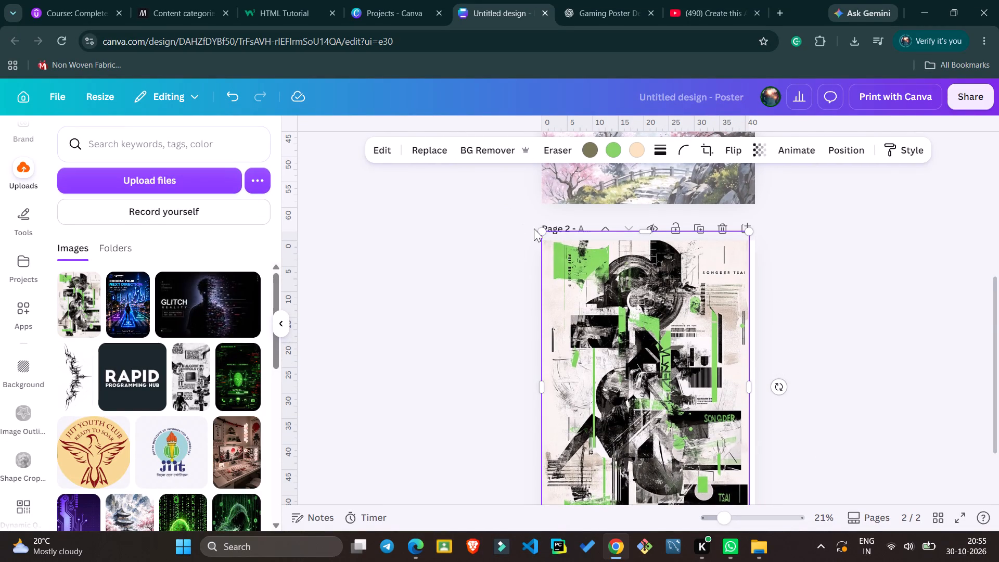
left_click_drag(544, 233, 549, 242)
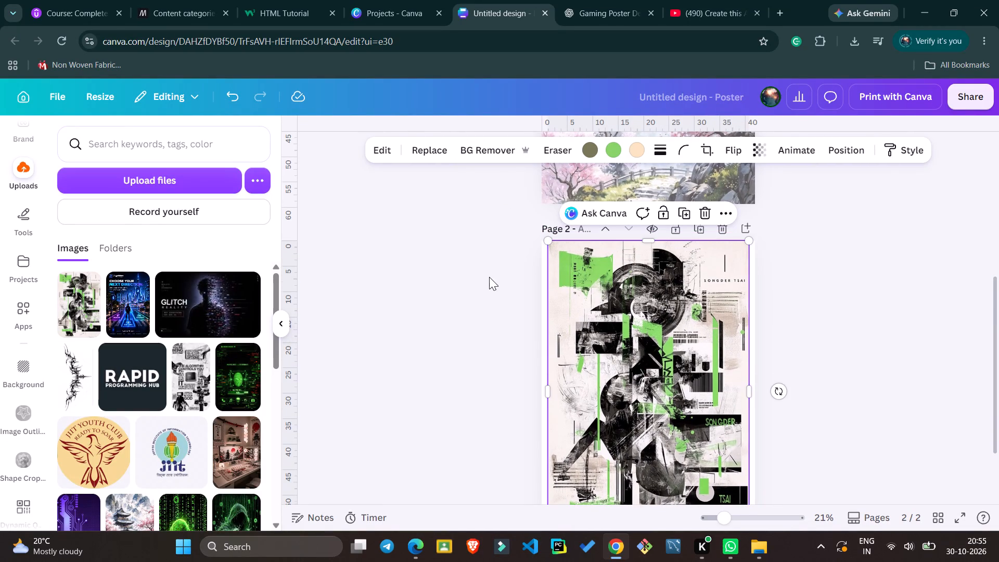
scroll(489, 277, "down", 1)
left_click(544, 346)
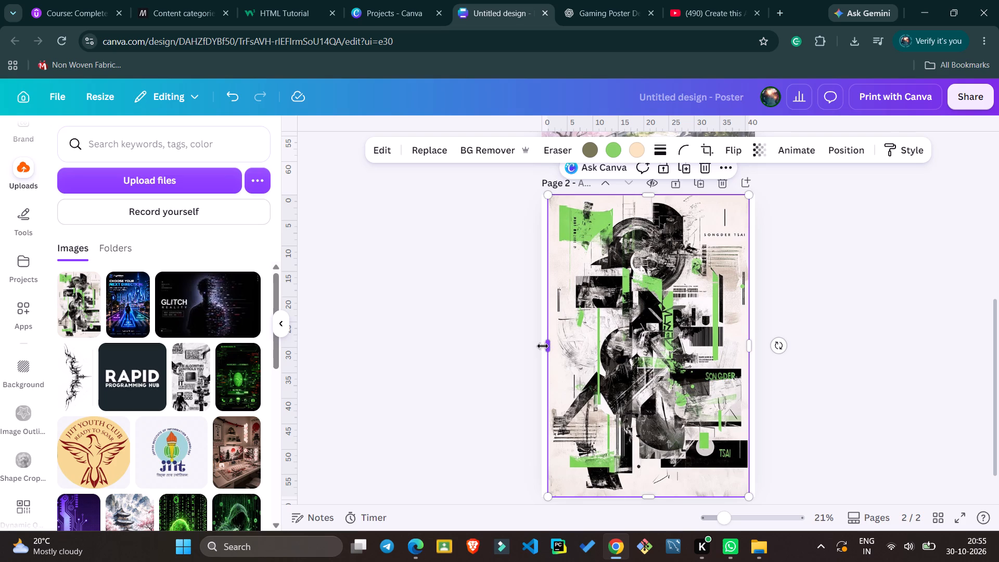
left_click_drag(749, 342, 753, 342)
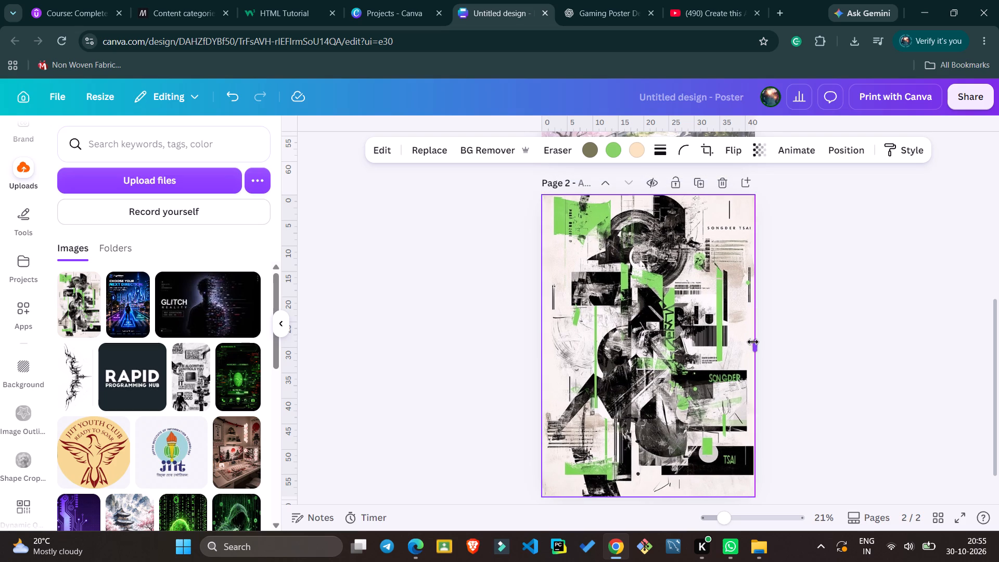
left_click_drag(753, 342, 755, 342)
left_click(442, 270)
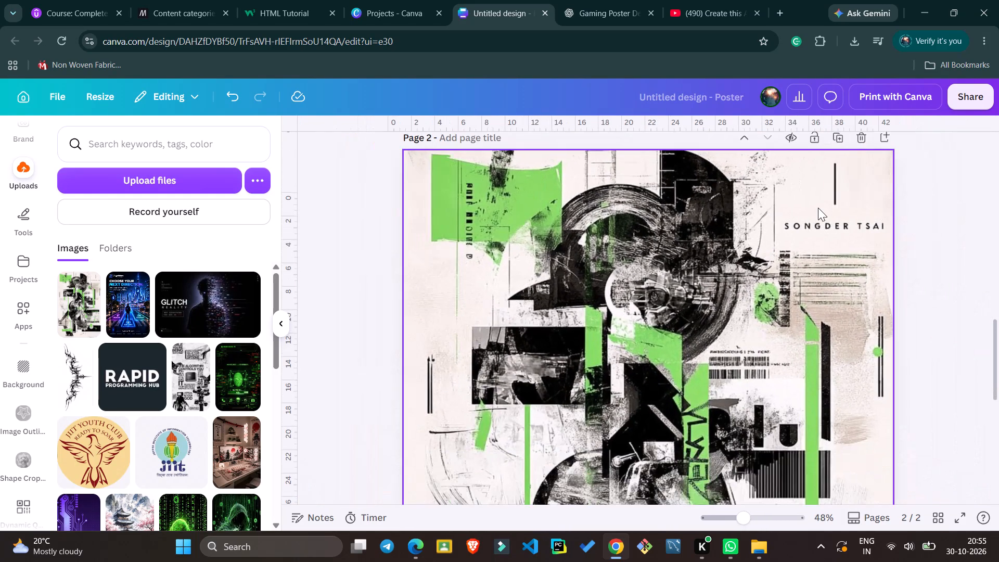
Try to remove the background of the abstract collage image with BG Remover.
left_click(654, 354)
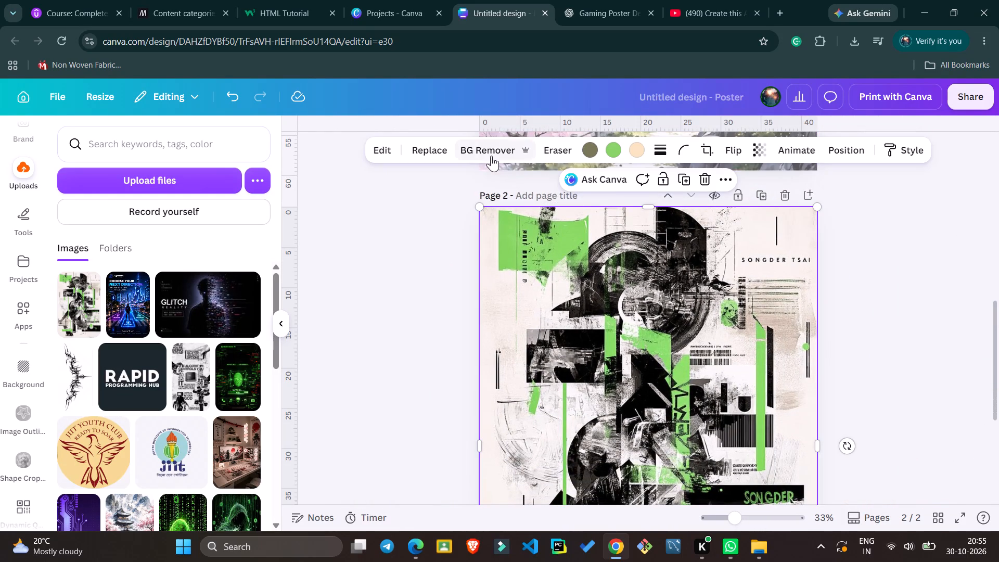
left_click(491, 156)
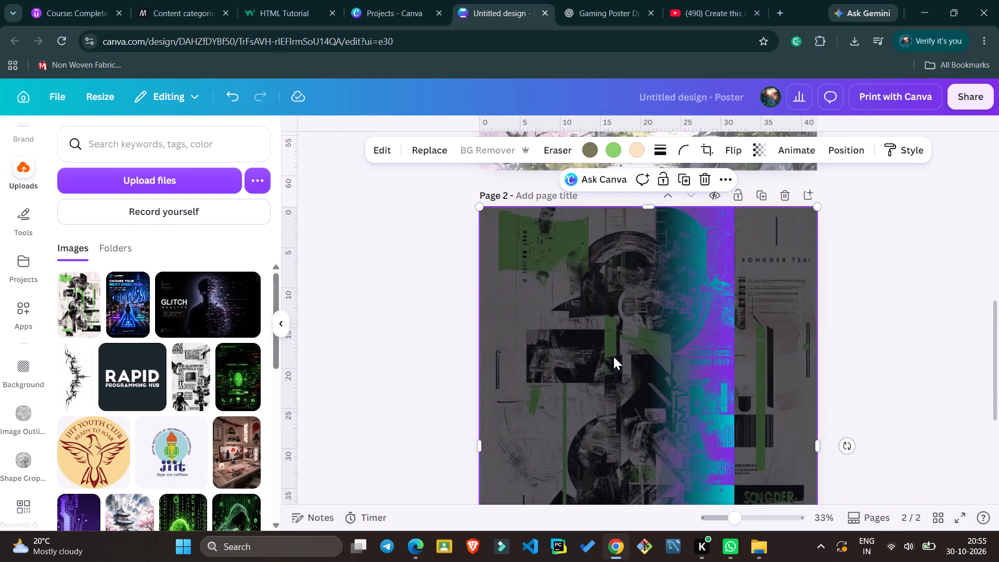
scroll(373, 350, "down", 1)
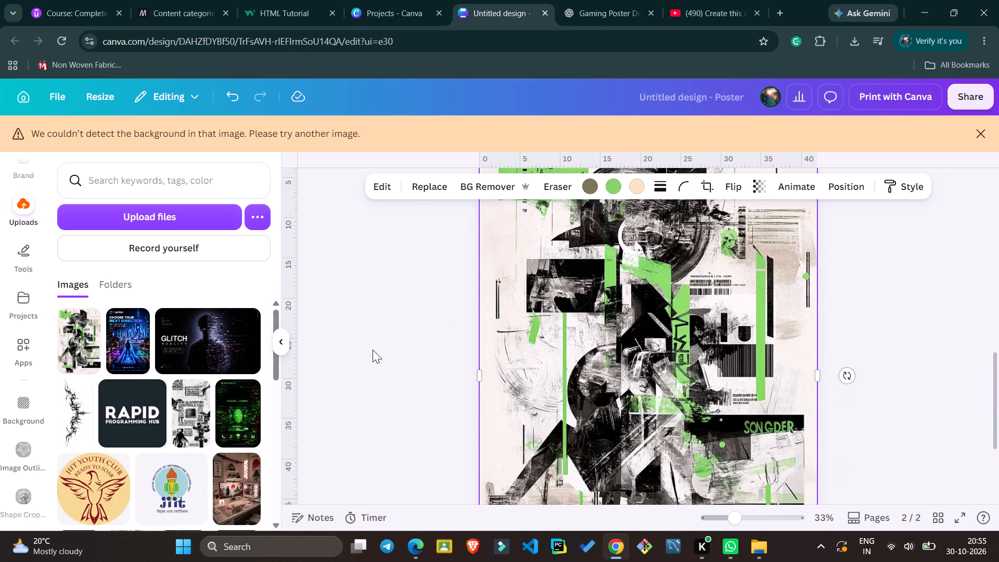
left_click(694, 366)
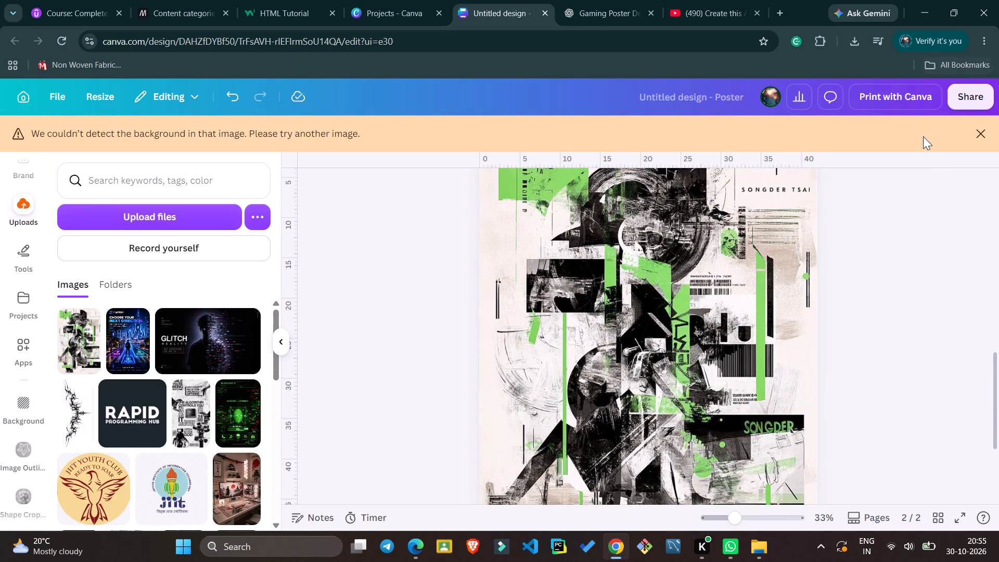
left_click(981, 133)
Split the abstract collage image on page 2 into editable layers with Magic Layers.
left_click(706, 232)
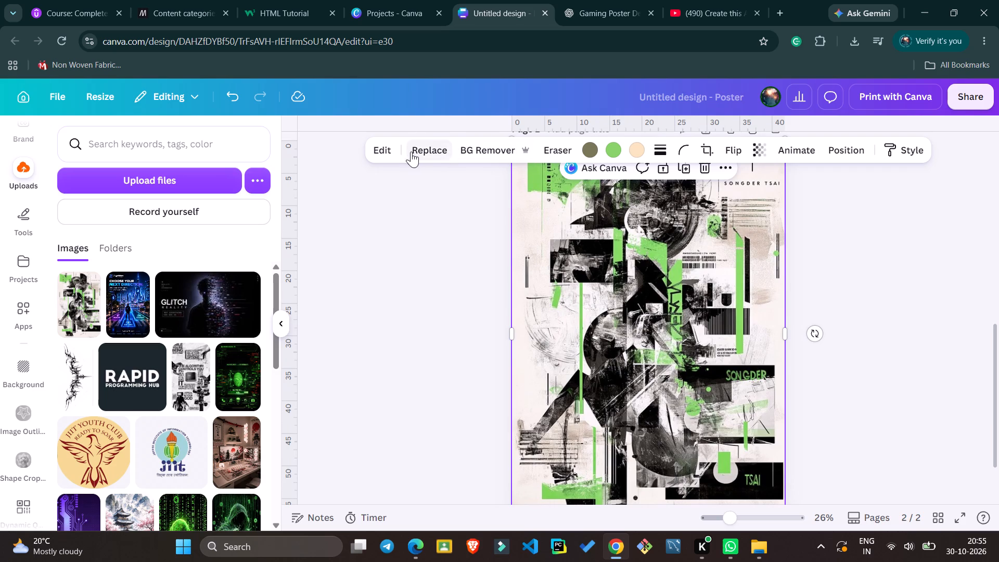
left_click(391, 150)
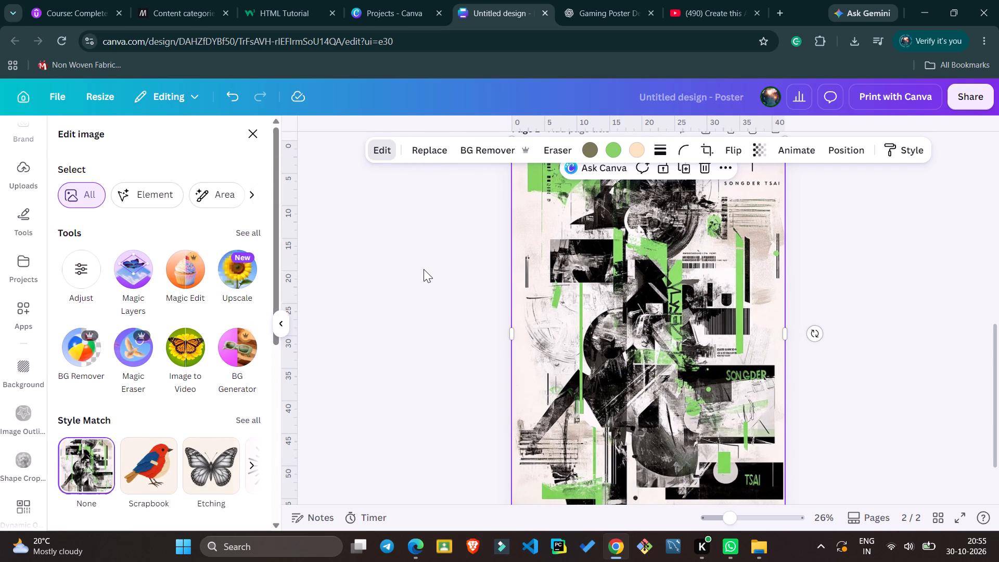
left_click(136, 261)
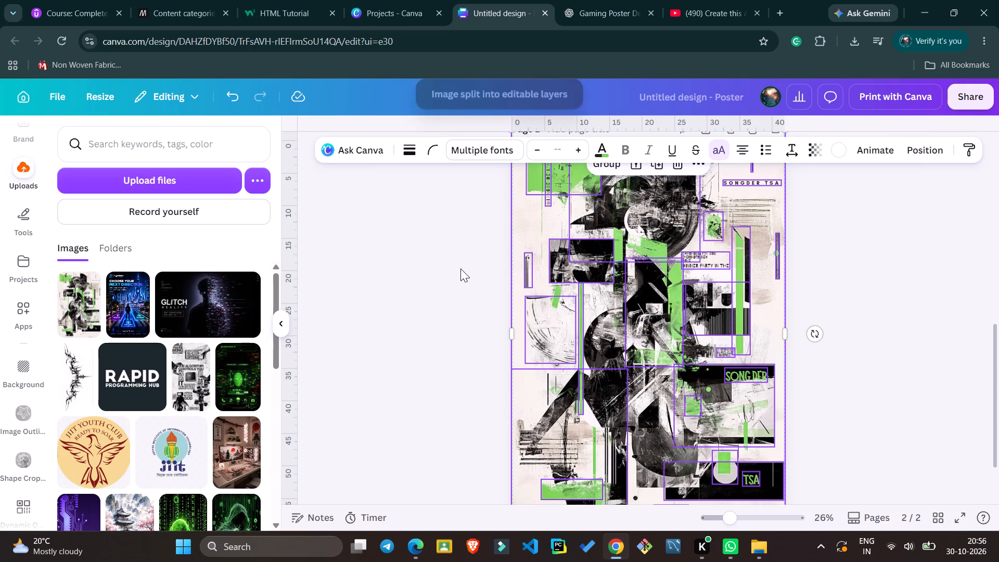
scroll(460, 269, "down", 1)
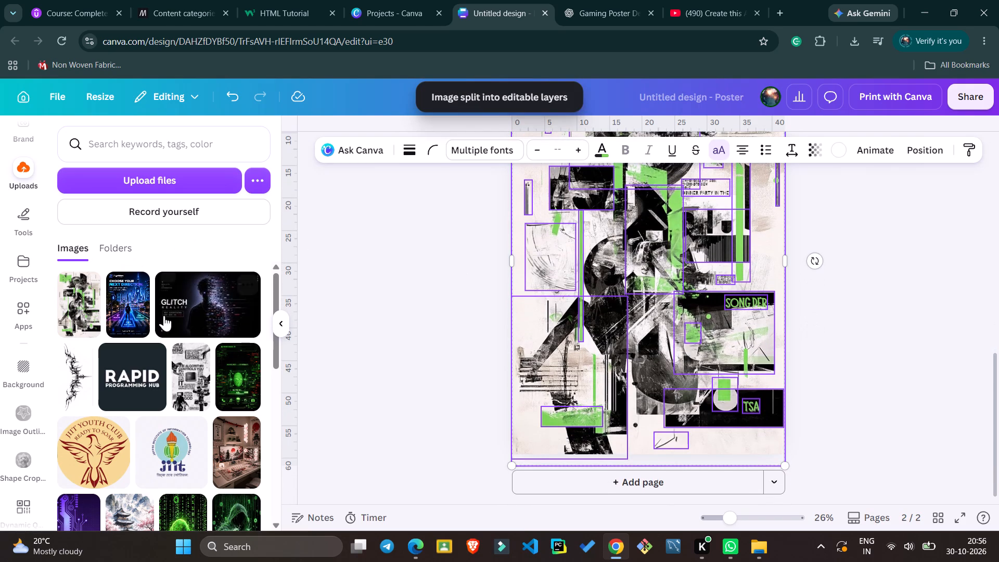
scroll(218, 261, "up", 1)
left_click(427, 278)
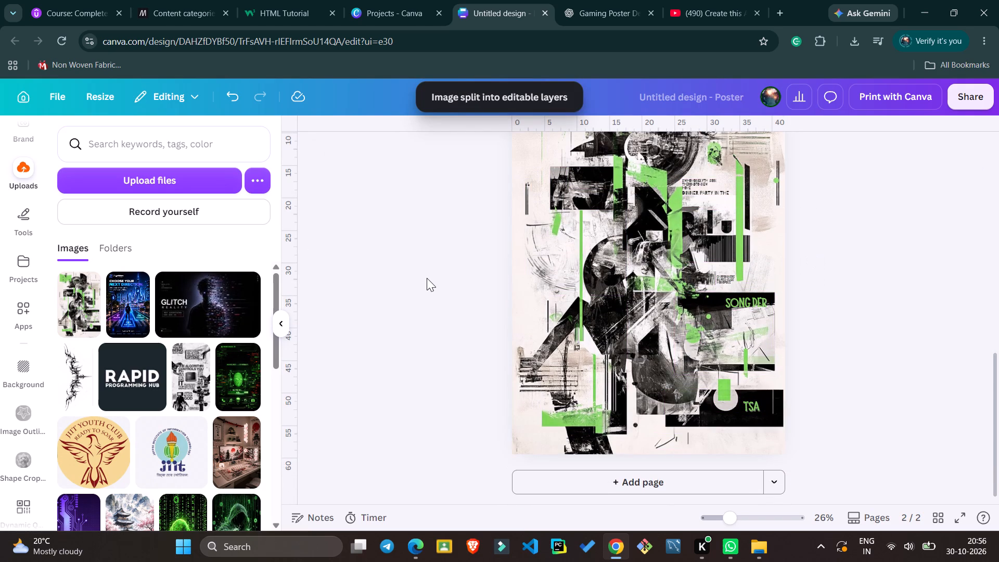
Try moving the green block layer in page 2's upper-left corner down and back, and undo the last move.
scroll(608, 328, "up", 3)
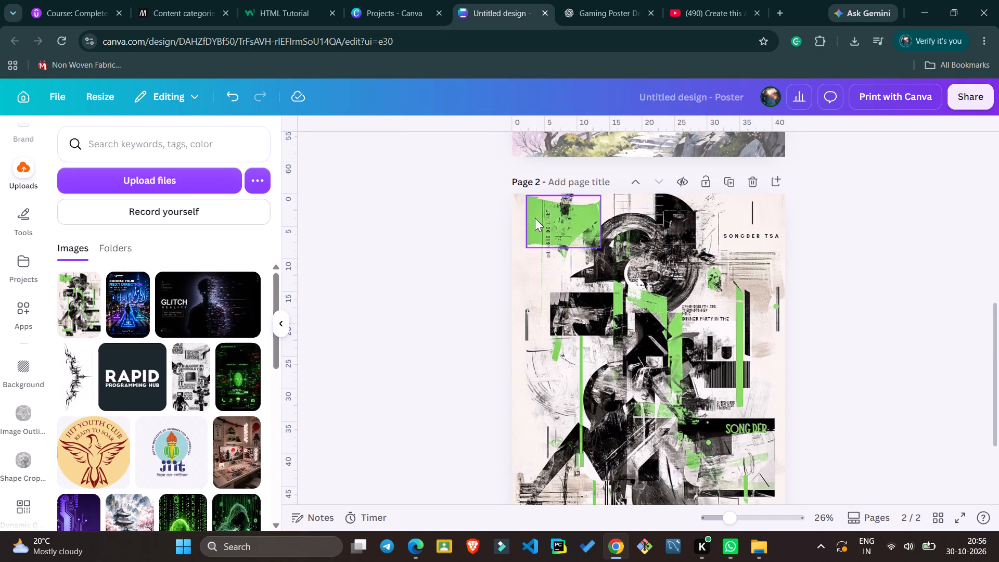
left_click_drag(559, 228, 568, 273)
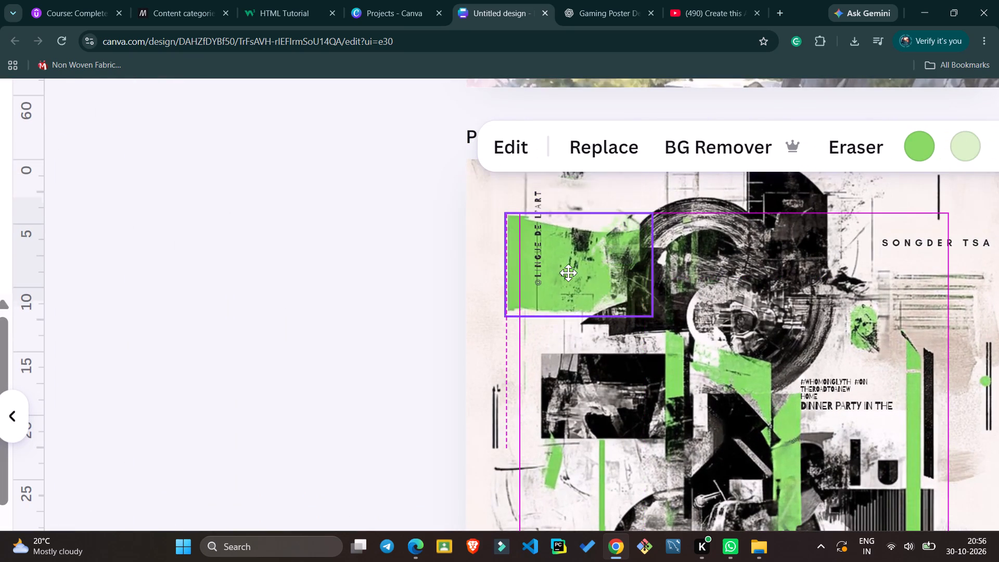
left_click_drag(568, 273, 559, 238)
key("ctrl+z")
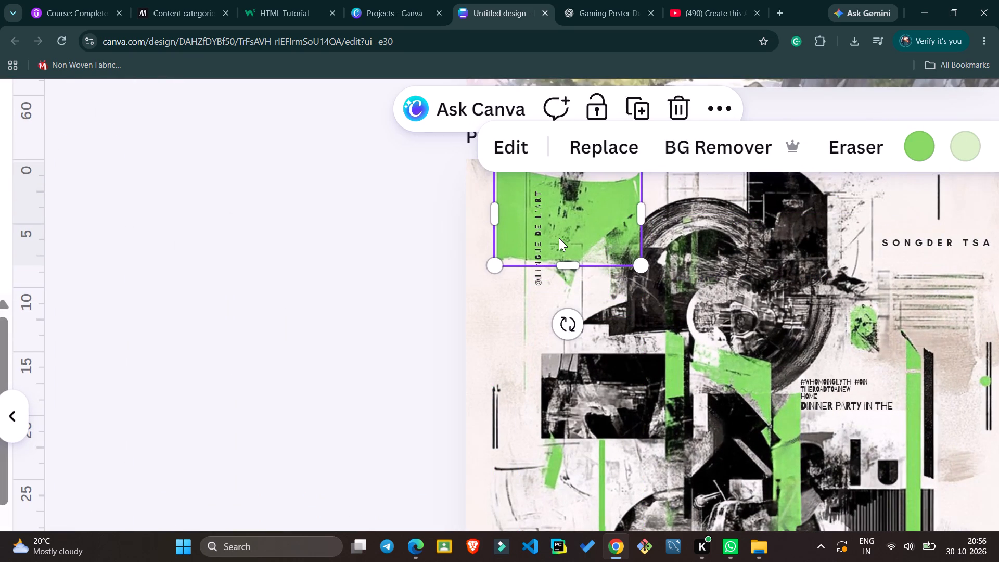
Delete the vertical "LINGUE DE L'ART" text, the widely spaced name line and the "DINNER PARTY IN THE" text block from page 2.
left_click(536, 284)
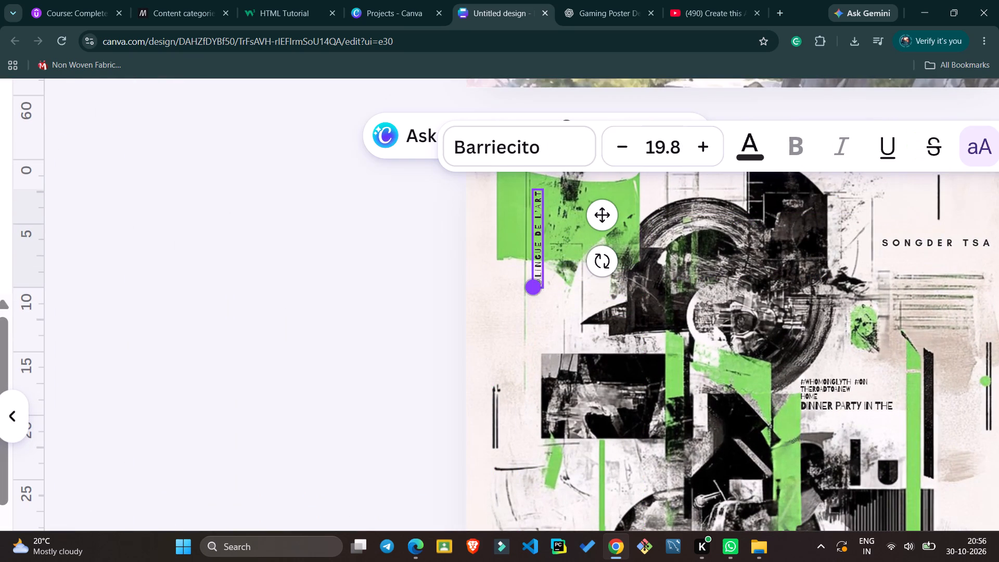
key("Delete")
left_click(935, 245)
key("Delete")
scroll(935, 245, "left", 1)
left_click(780, 397)
key("Delete")
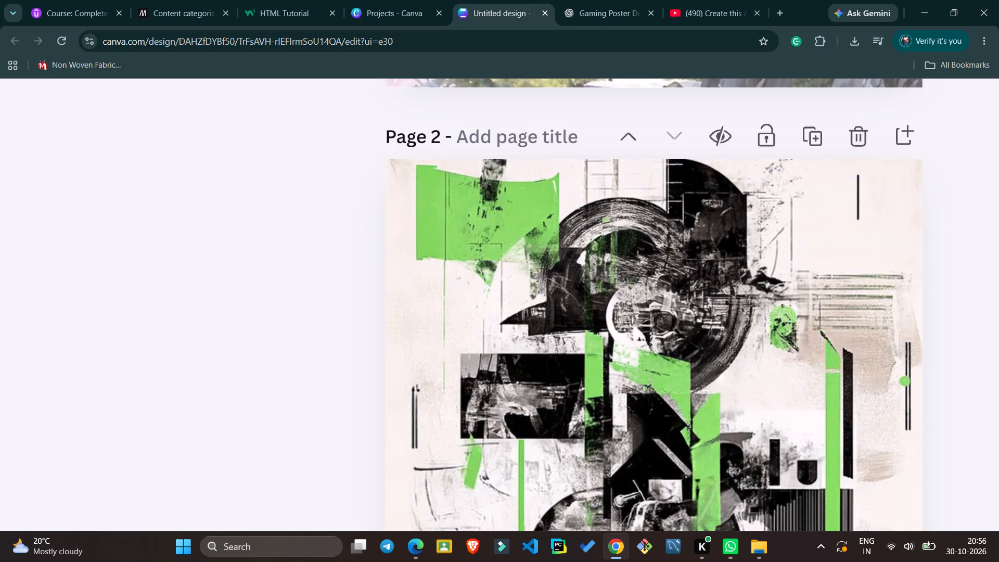
Delete the green lettering on both lower black bands of page 2 and the small caption above the upper band.
scroll(780, 397, "down", 2)
left_click(827, 462)
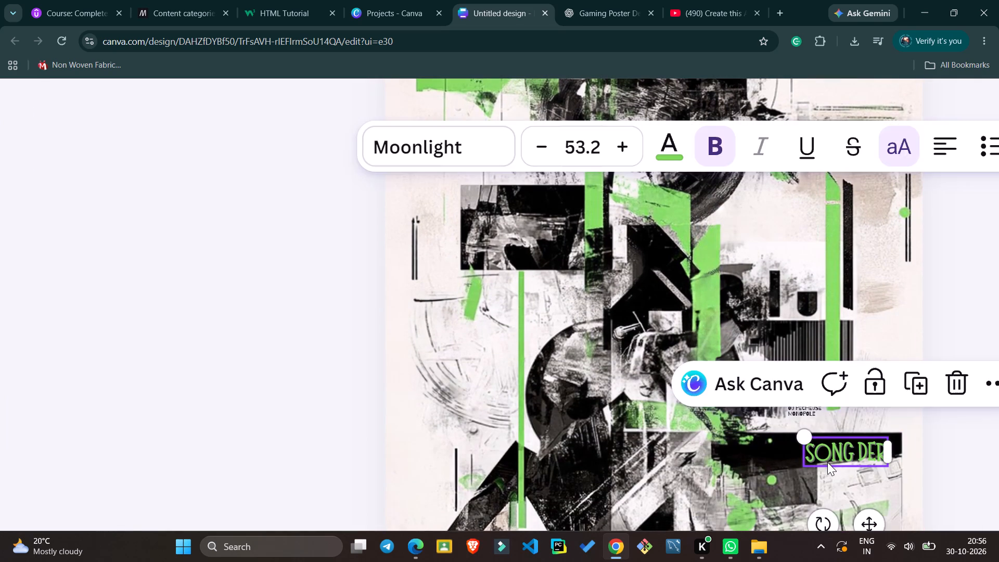
key("Delete")
left_click(794, 406)
key("Delete")
scroll(794, 406, "down", 1)
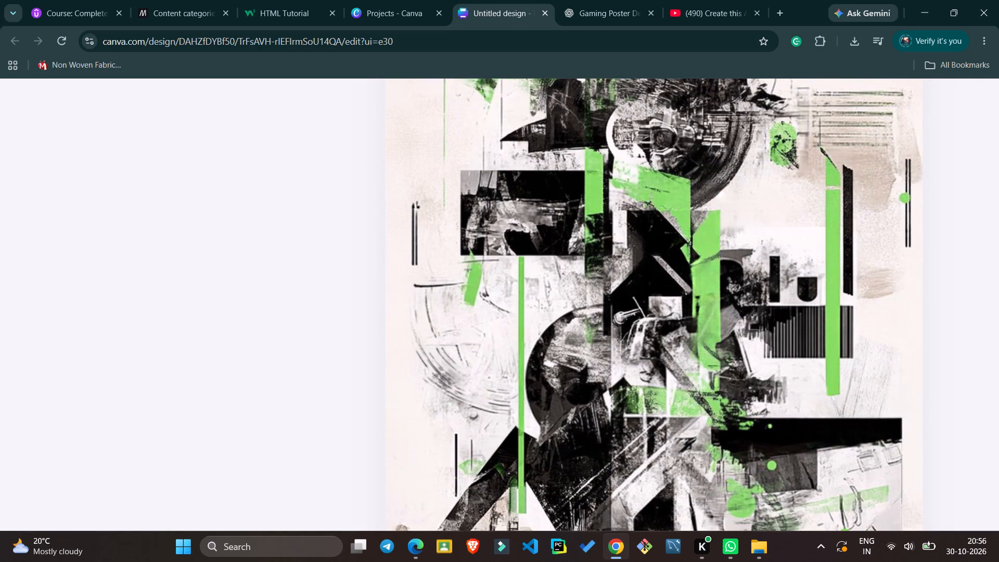
scroll(794, 406, "down", 1)
scroll(574, 450, "down", 2)
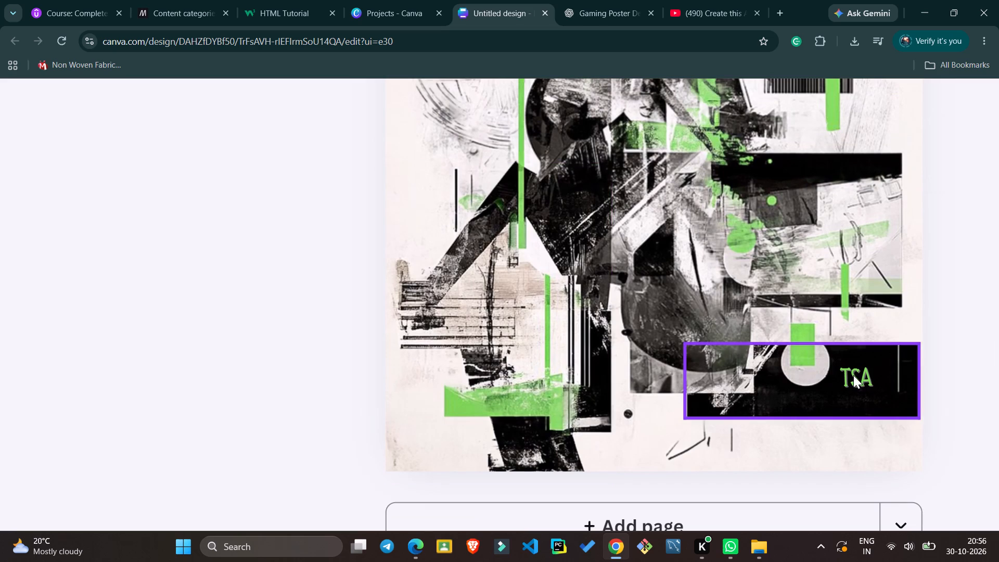
left_click(853, 375)
key("Delete")
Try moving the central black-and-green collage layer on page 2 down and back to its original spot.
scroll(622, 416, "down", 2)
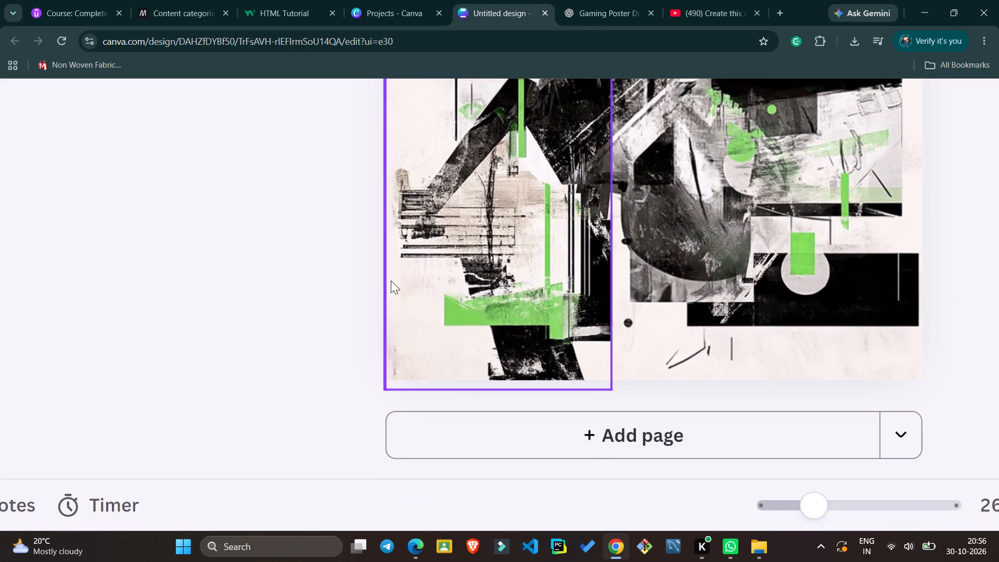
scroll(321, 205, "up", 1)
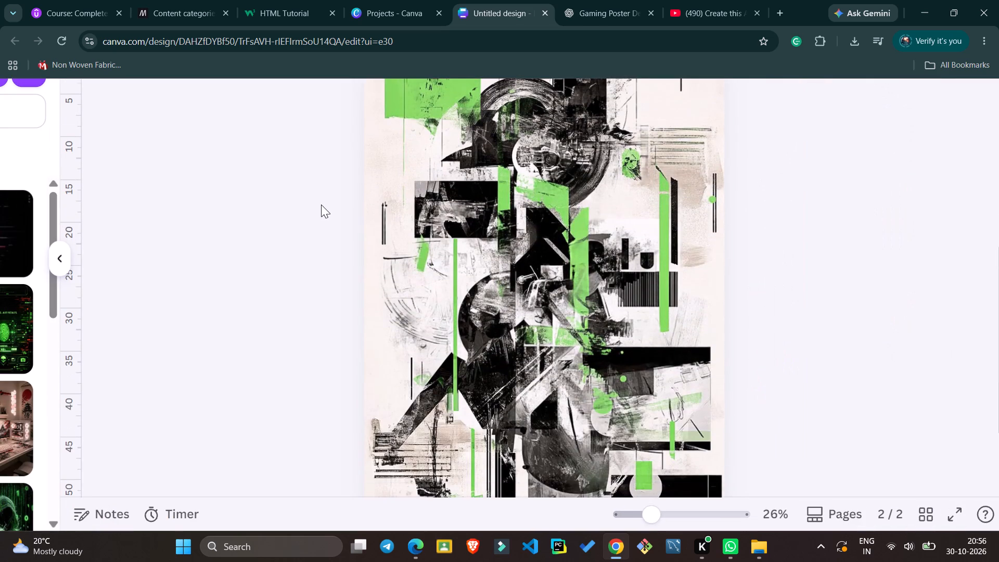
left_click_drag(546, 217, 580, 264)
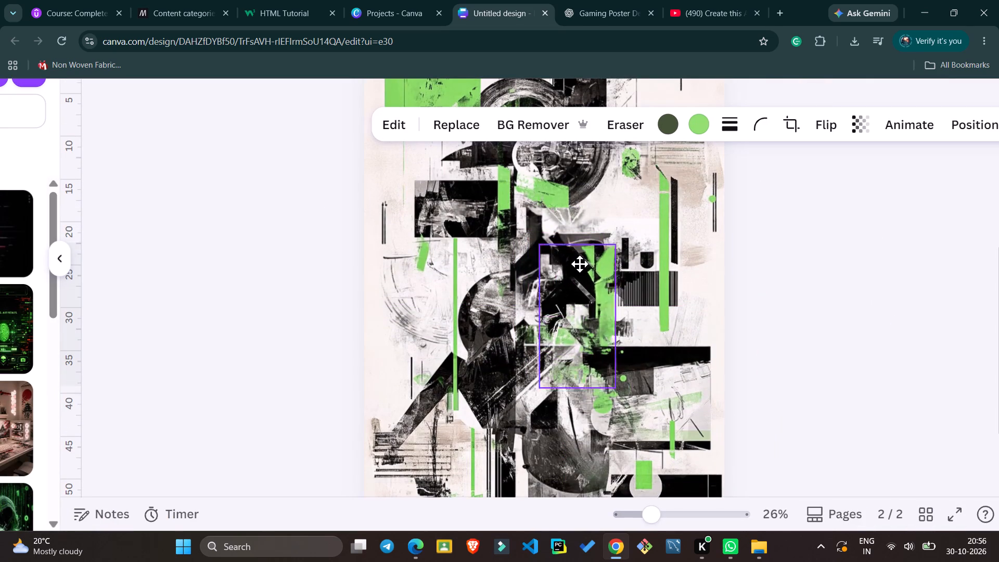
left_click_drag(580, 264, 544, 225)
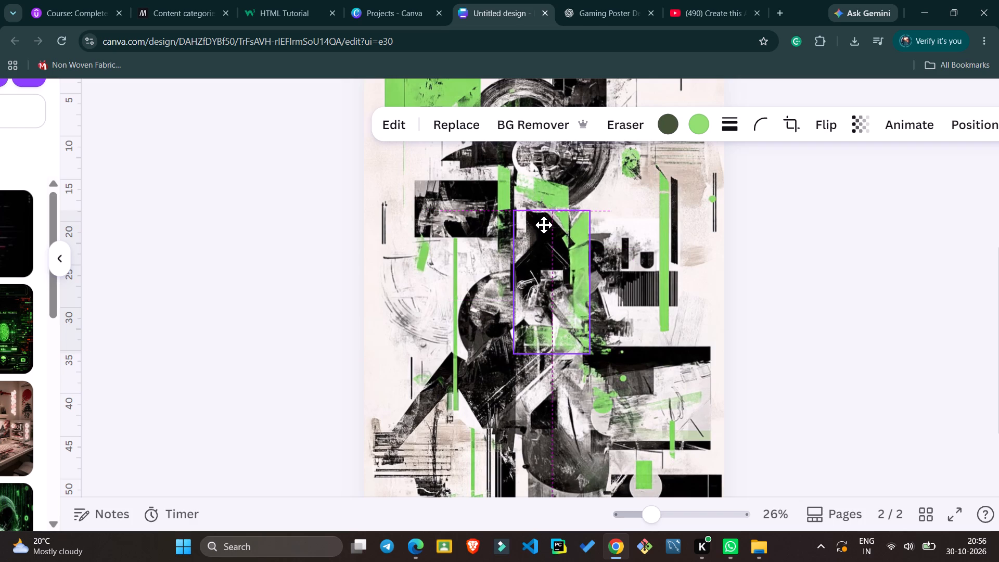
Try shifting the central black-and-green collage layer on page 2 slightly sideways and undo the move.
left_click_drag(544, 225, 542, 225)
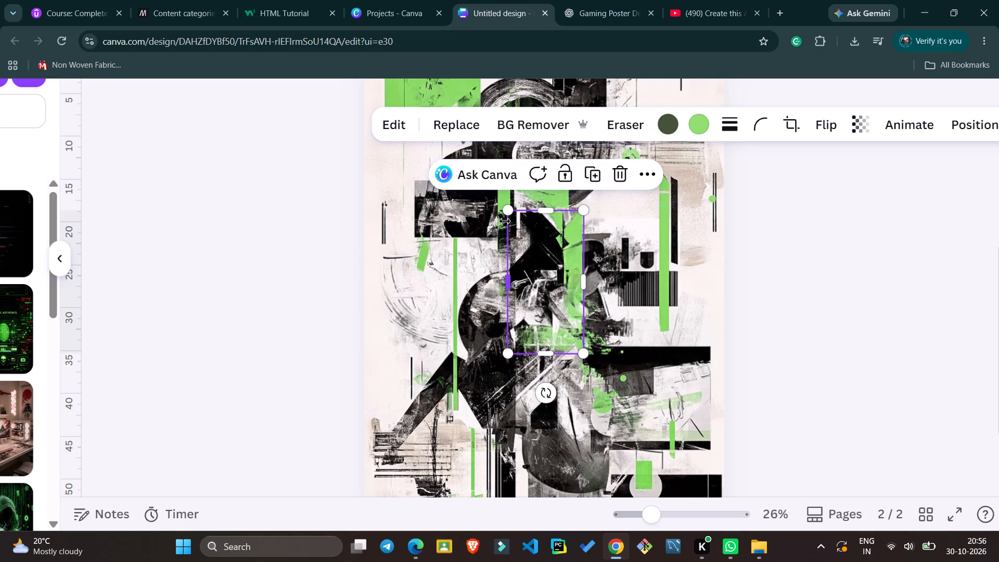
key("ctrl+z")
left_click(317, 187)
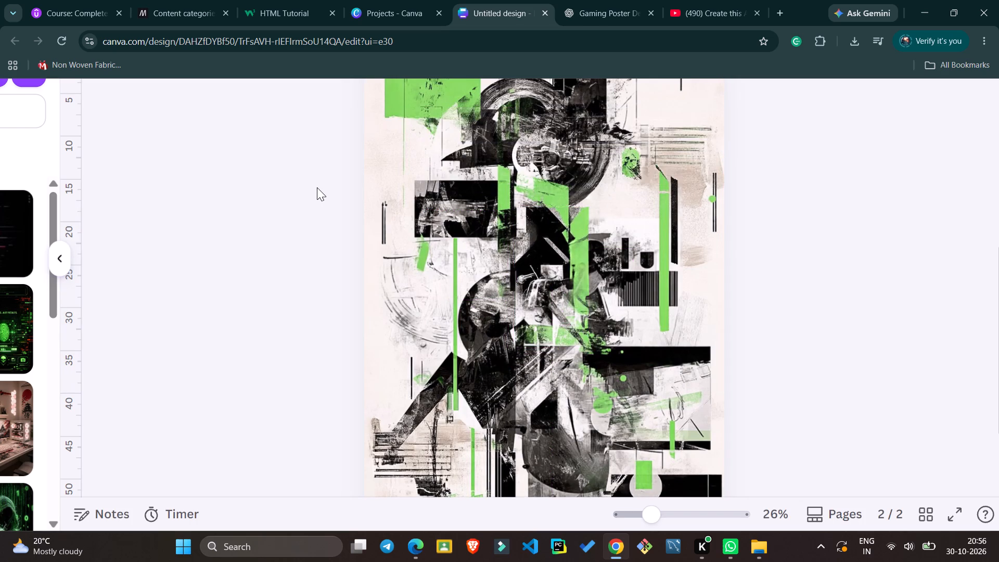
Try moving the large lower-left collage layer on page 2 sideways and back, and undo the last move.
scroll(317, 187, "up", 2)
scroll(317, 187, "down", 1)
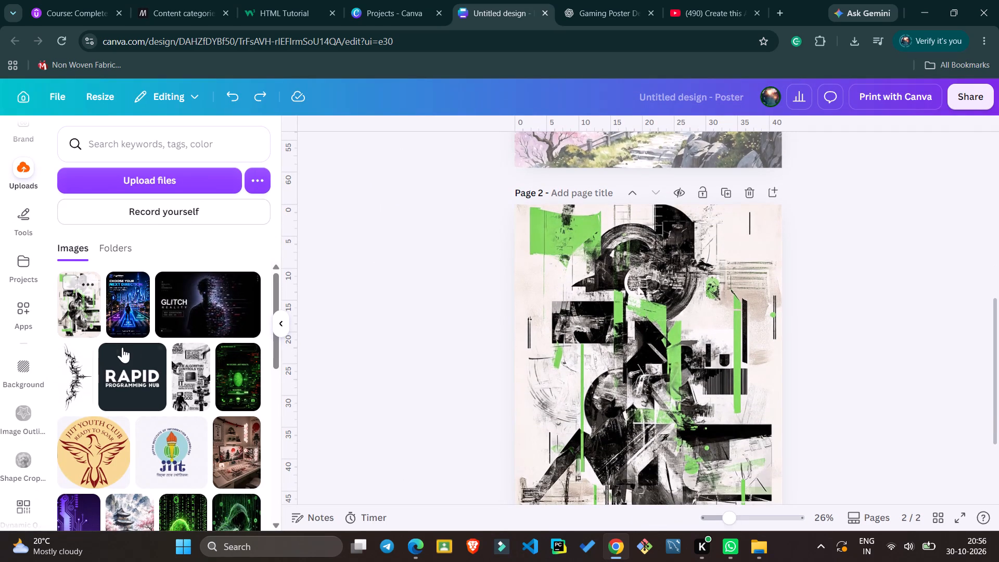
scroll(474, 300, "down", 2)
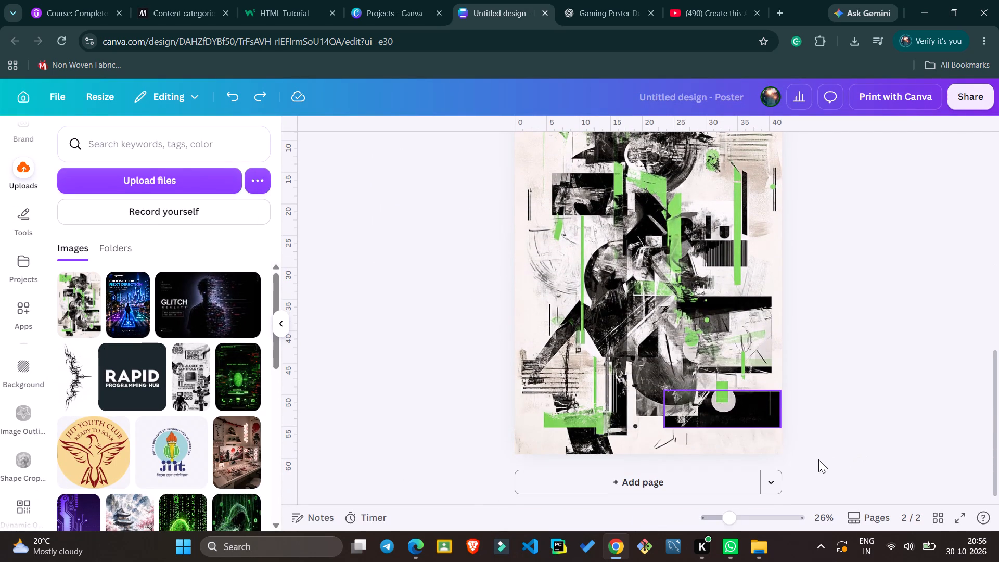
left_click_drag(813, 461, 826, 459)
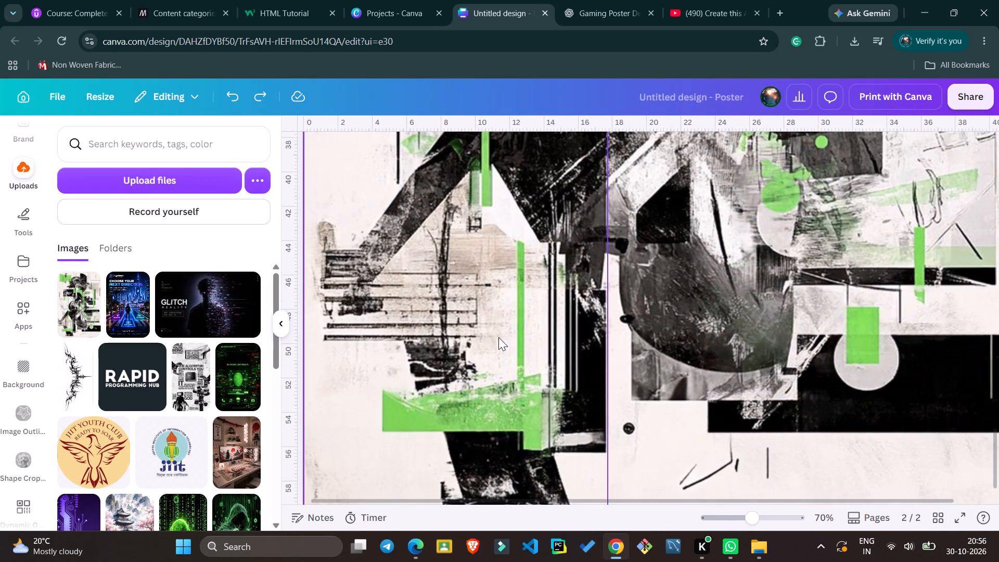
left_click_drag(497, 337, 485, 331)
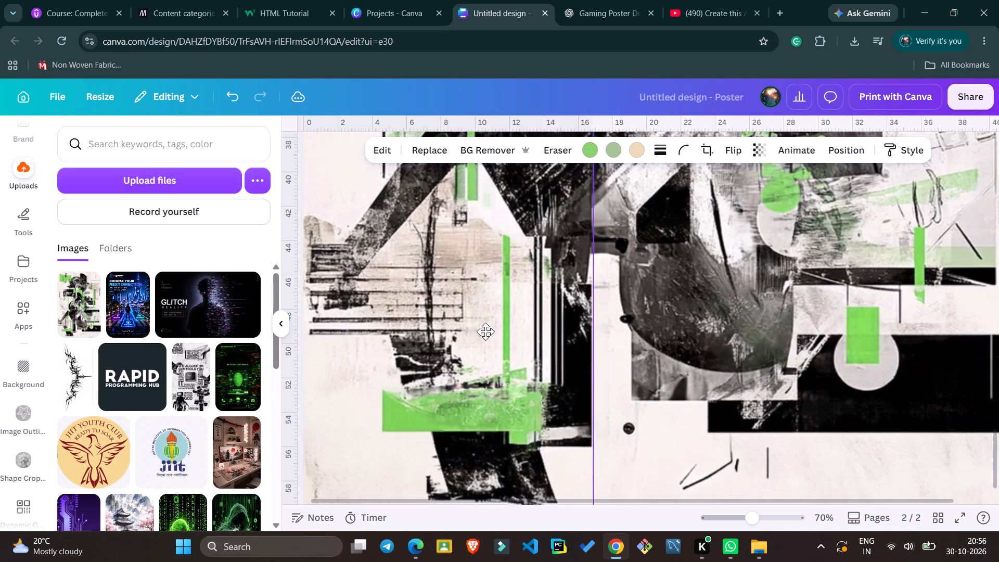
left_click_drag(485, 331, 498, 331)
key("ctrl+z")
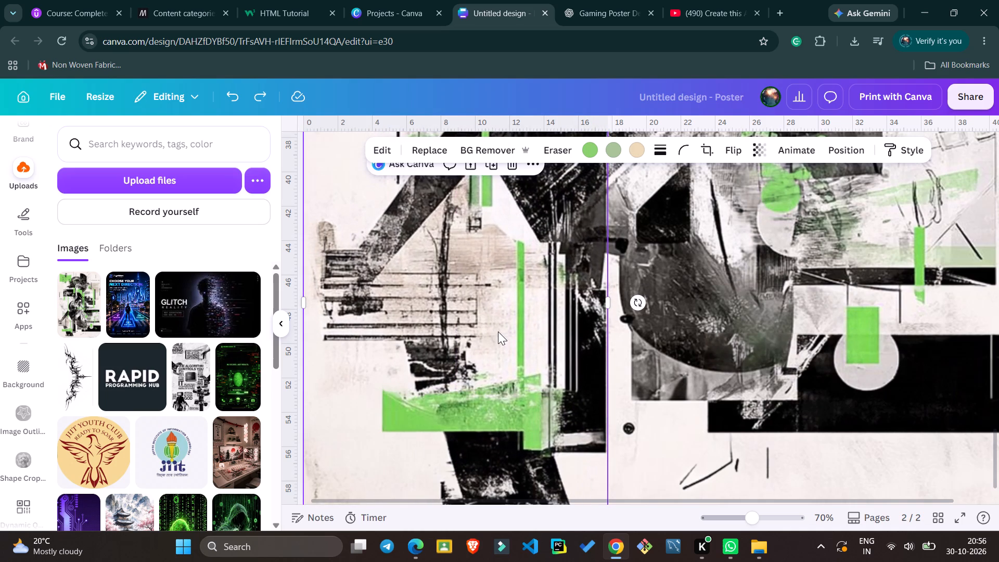
Select all the collage layers on page 2 and group them.
scroll(702, 380, "left", 2)
scroll(702, 380, "up", 5)
scroll(702, 380, "down", 1)
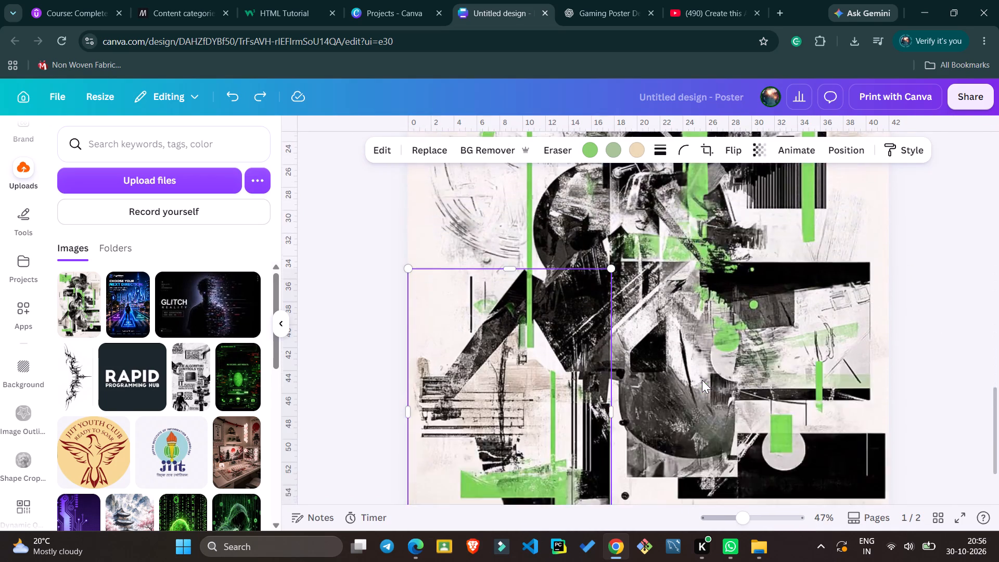
scroll(702, 380, "down", 1)
left_click_drag(904, 460, 390, 83)
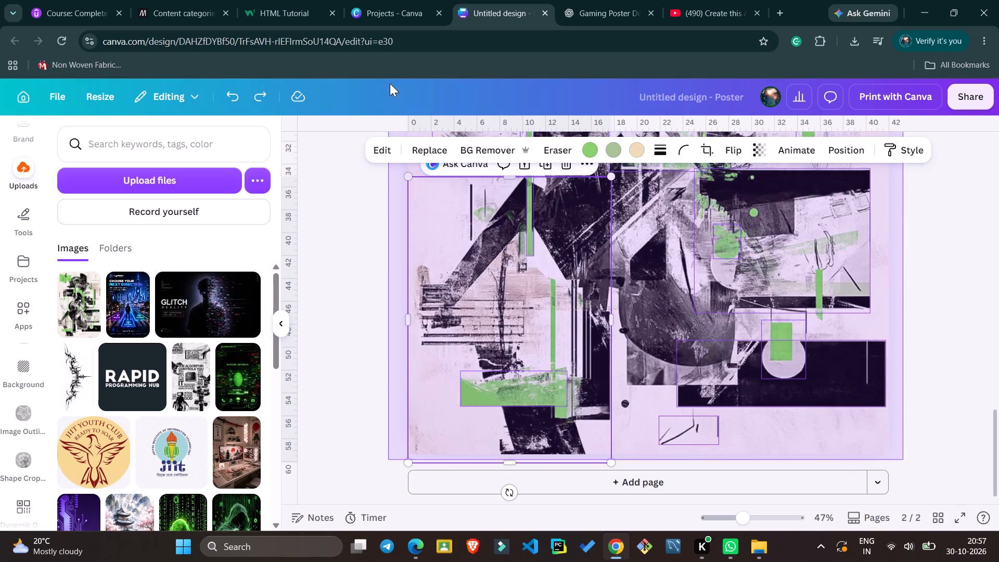
left_click_drag(390, 83, 382, 0)
scroll(363, 161, "up", 2)
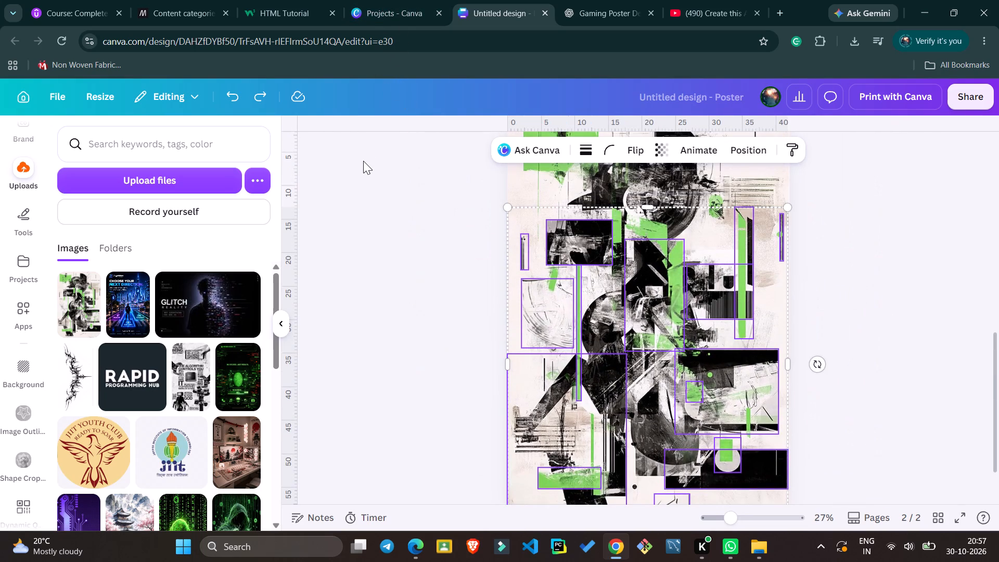
scroll(363, 161, "up", 2)
left_click_drag(521, 237, 794, 561)
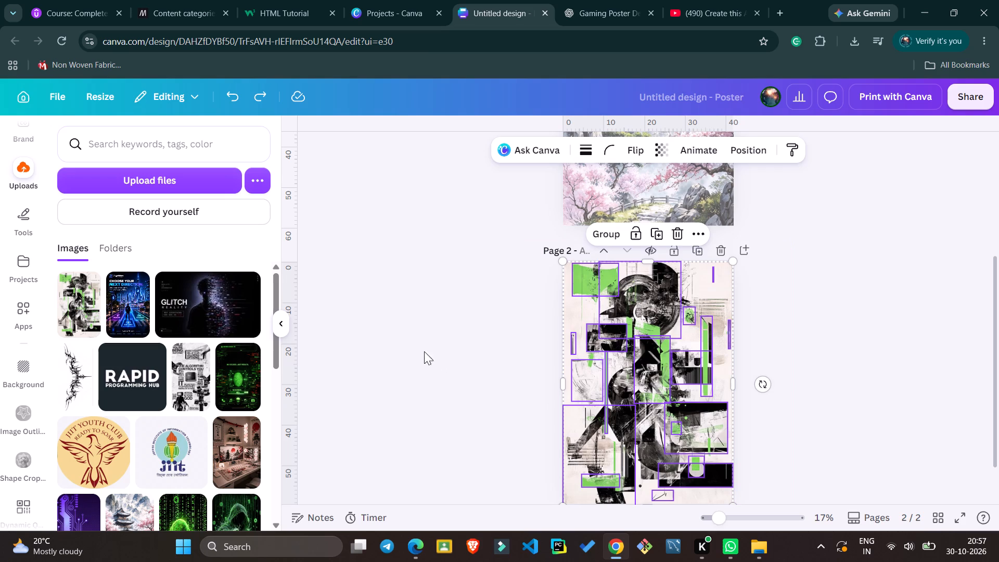
left_click(475, 345)
left_click_drag(524, 238, 772, 521)
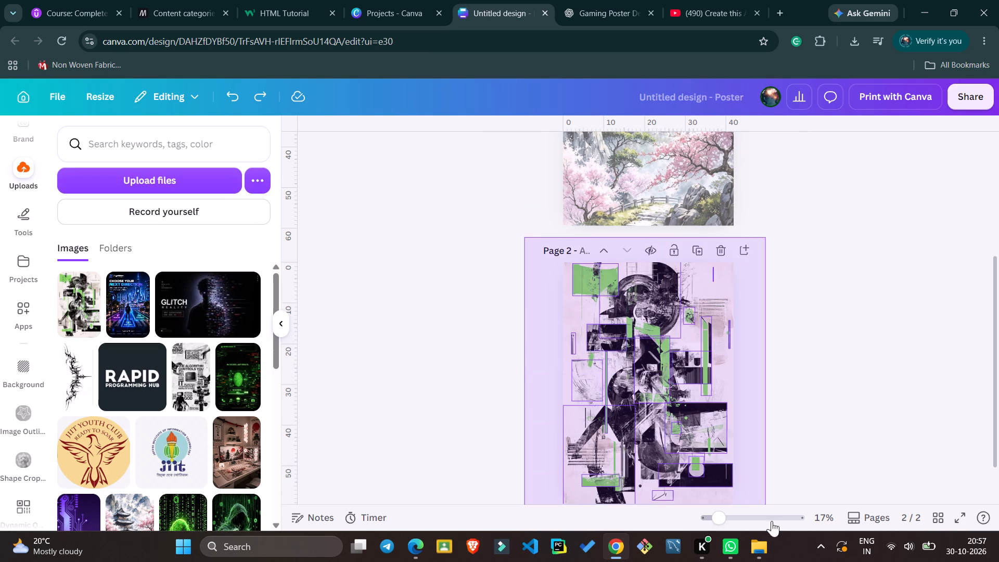
left_click_drag(772, 521, 804, 548)
scroll(657, 357, "down", 1)
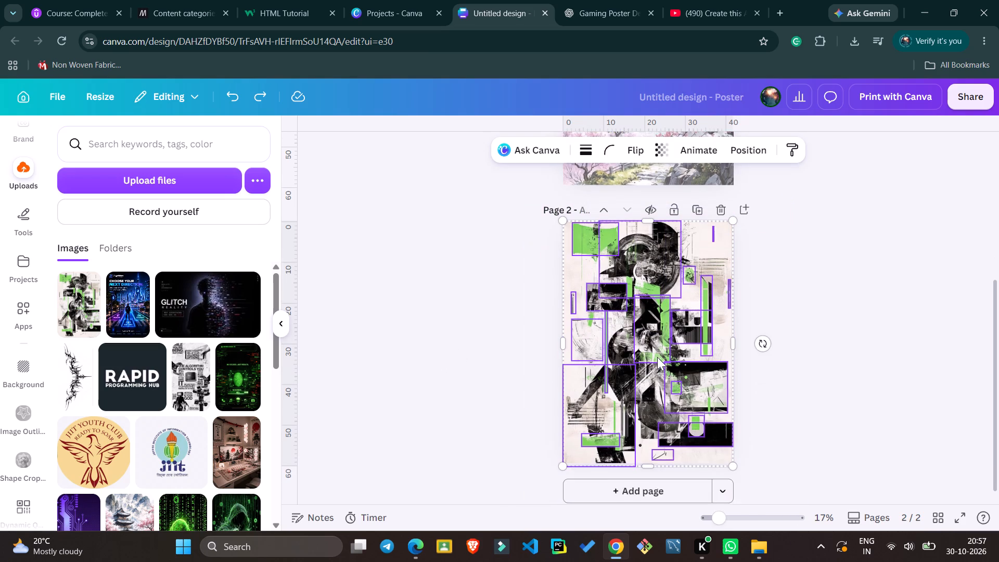
scroll(657, 357, "down", 1)
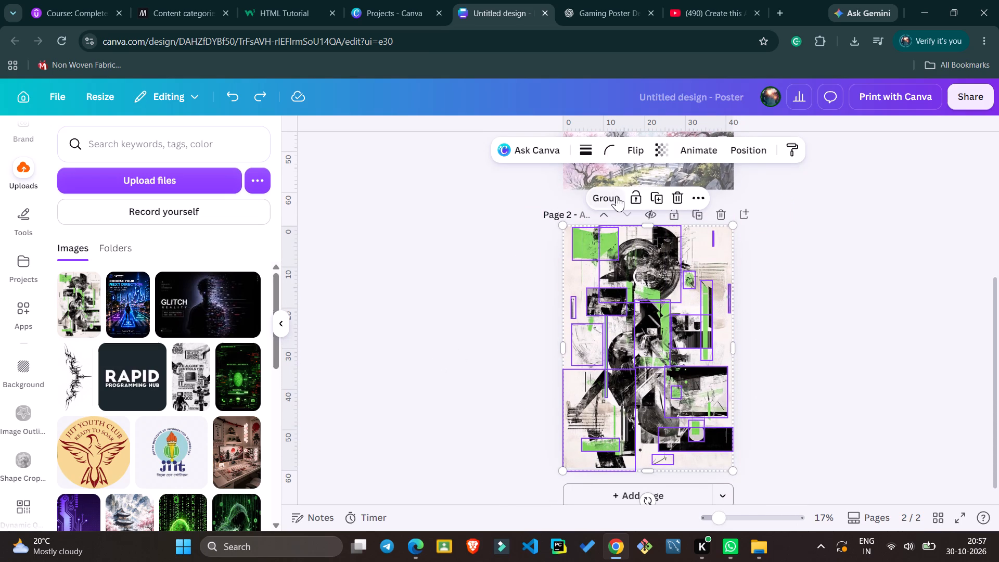
left_click(617, 196)
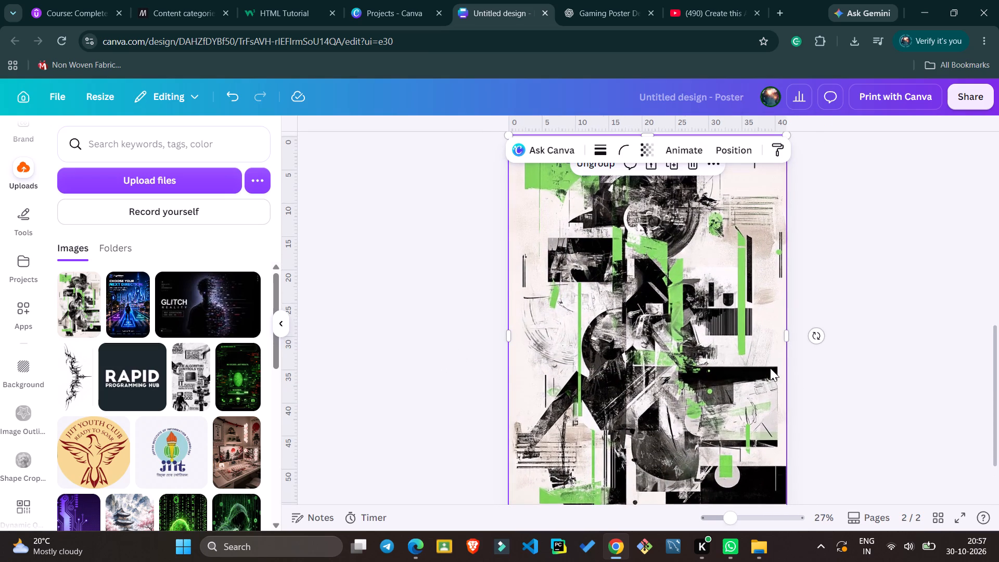
Add a new blank page after page 2.
scroll(783, 347, "left", 1)
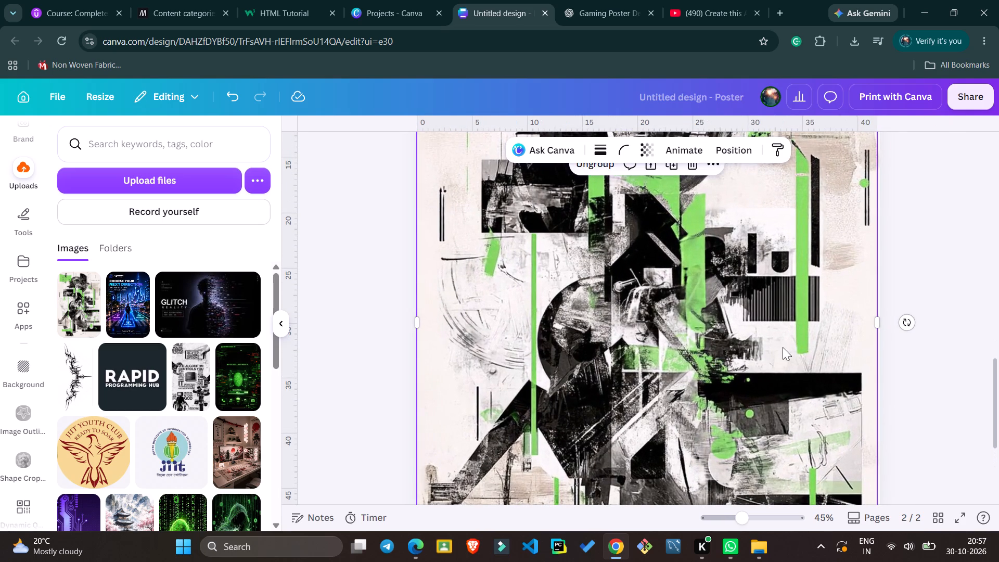
scroll(783, 347, "left", 1)
left_click(877, 384)
scroll(874, 385, "left", 1)
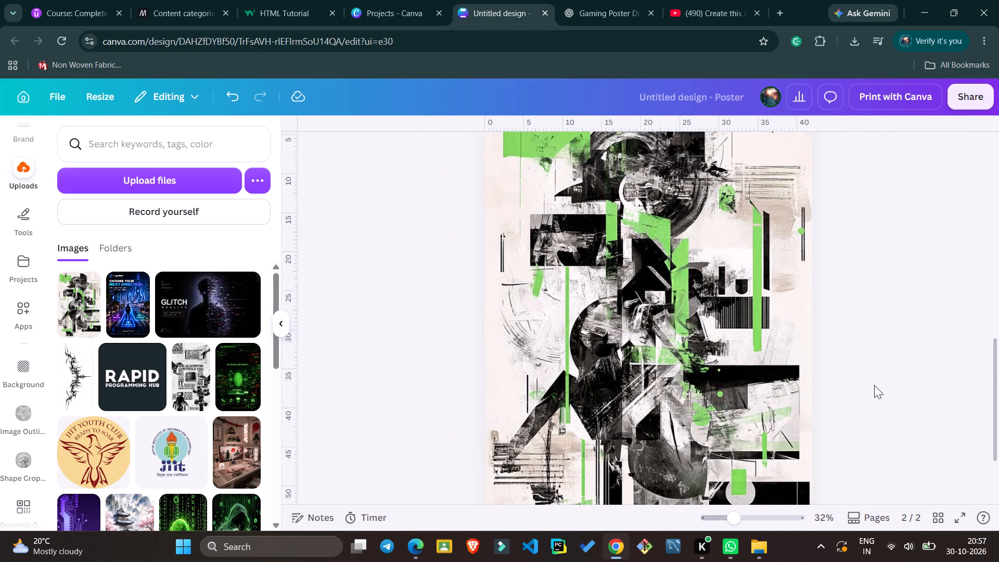
scroll(874, 385, "left", 1)
scroll(874, 385, "down", 2)
left_click_drag(662, 497, 657, 493)
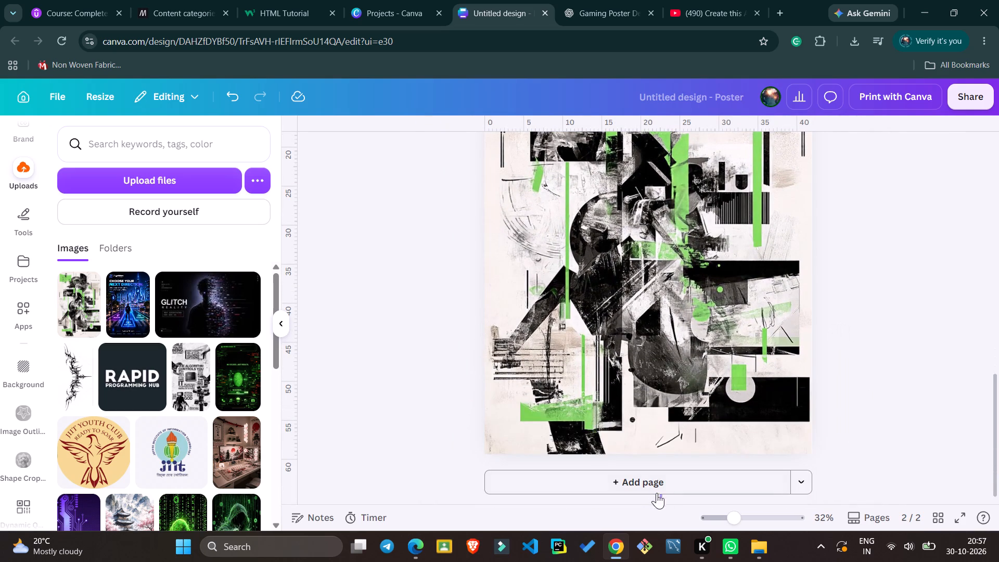
left_click_drag(657, 493, 651, 489)
left_click(651, 489)
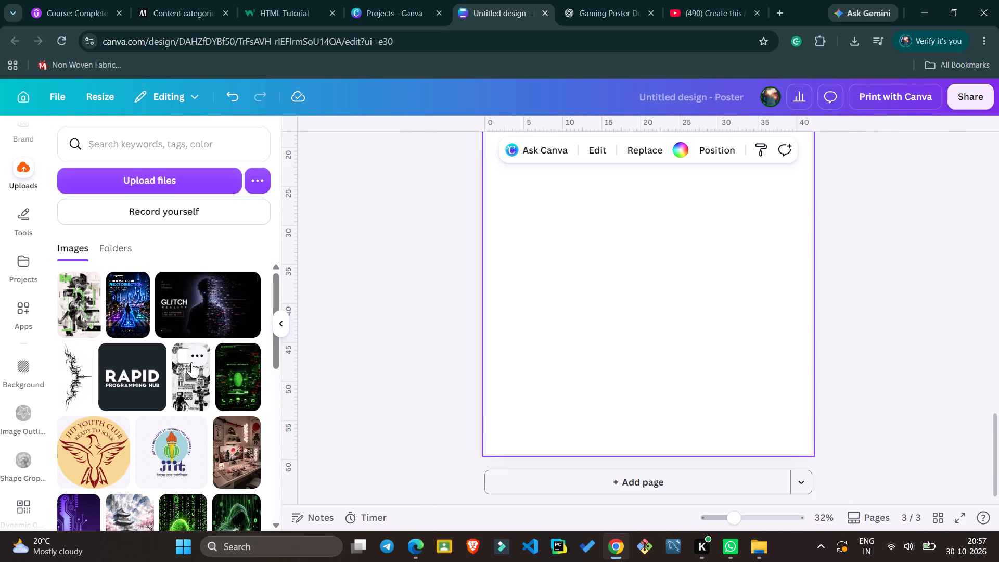
Place the uploaded black-and-white "The Algorithm Controls You" poster image on page 3.
left_click(191, 362)
left_click(184, 369)
left_click(184, 369)
Enlarge the "The Algorithm Controls You" image until it fills the full width and height of page 3.
scroll(367, 245, "up", 1)
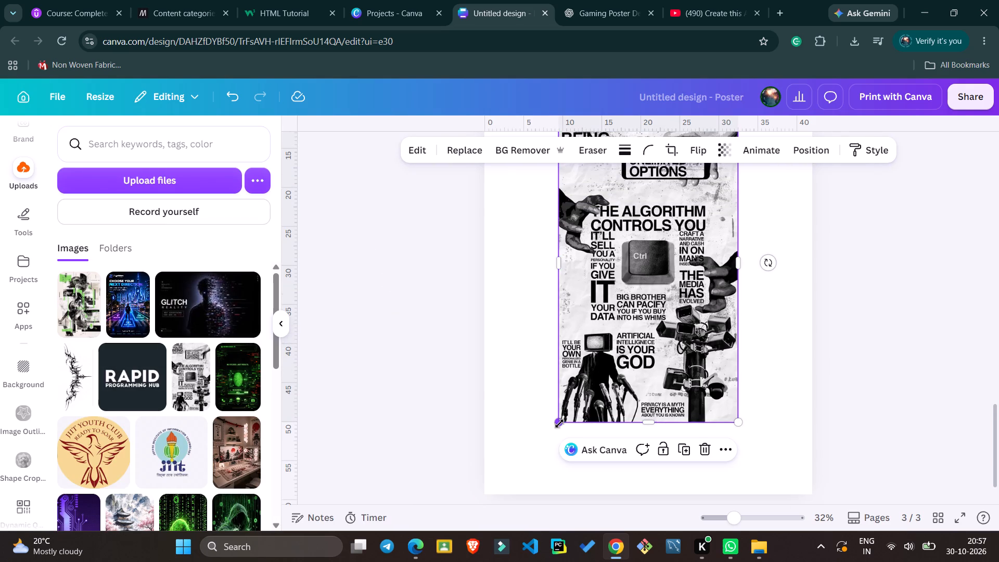
left_click_drag(559, 424, 481, 471)
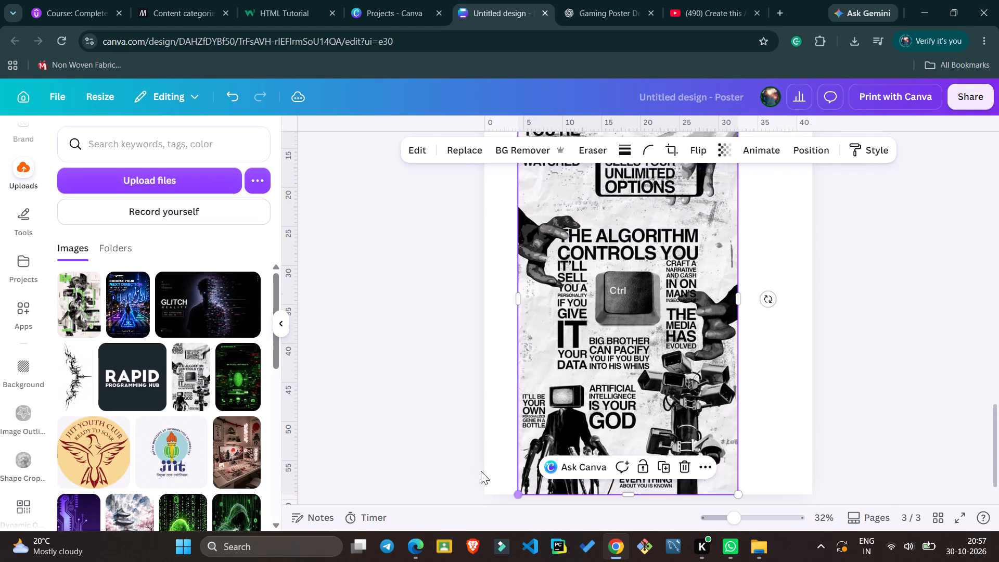
scroll(661, 190, "up", 2)
left_click_drag(738, 241, 806, 186)
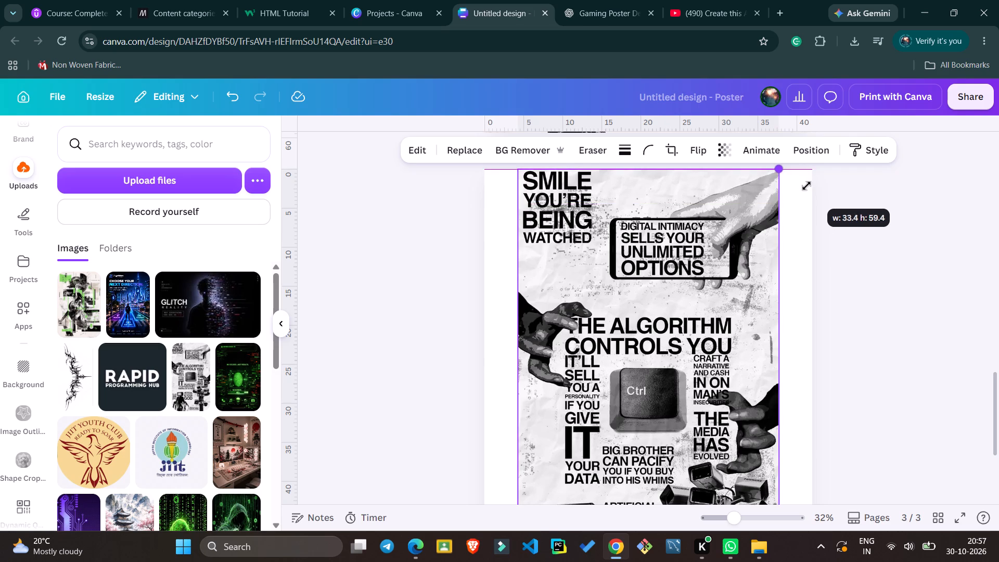
left_click_drag(806, 186, 806, 185)
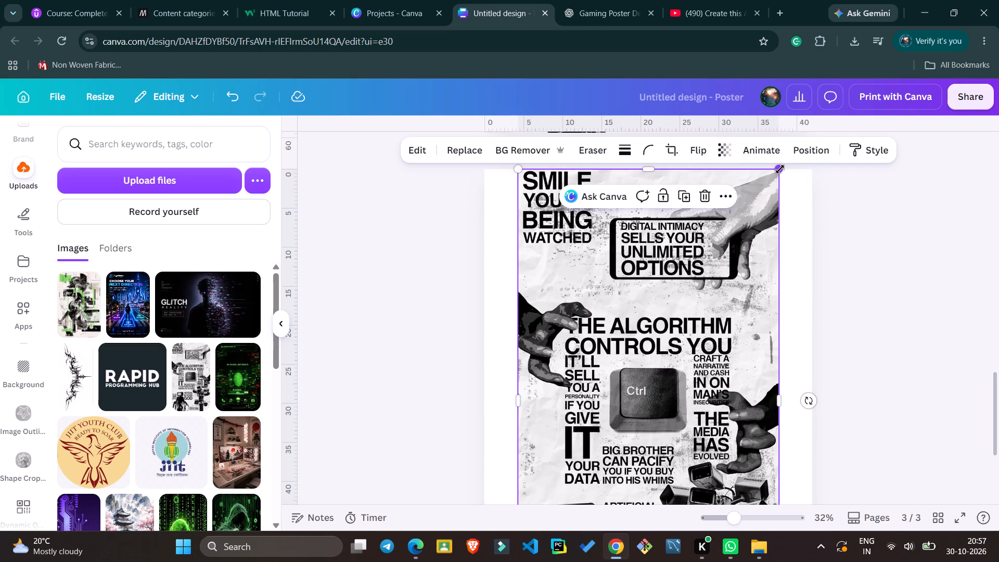
left_click(780, 169)
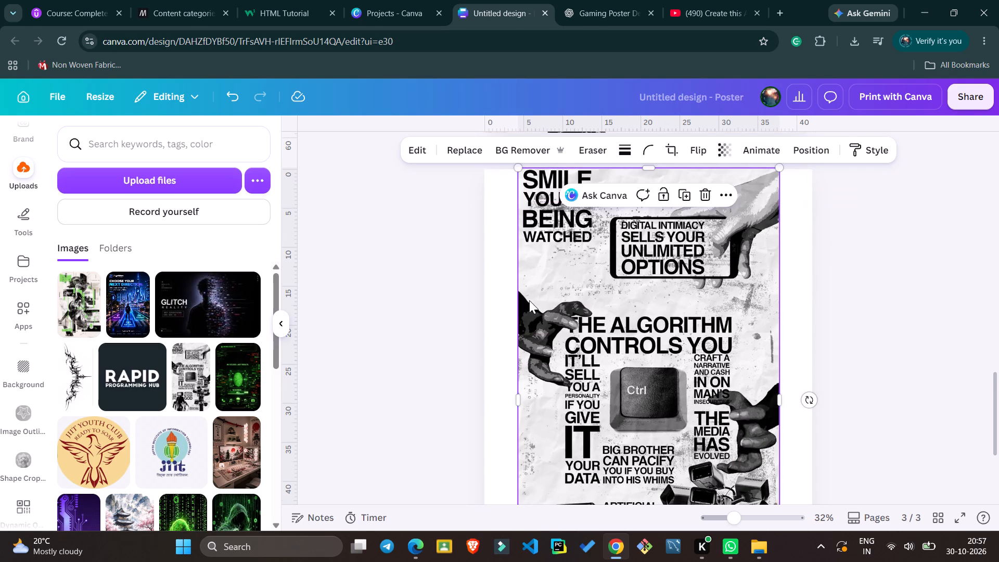
scroll(529, 300, "down", 1)
scroll(529, 300, "up", 1)
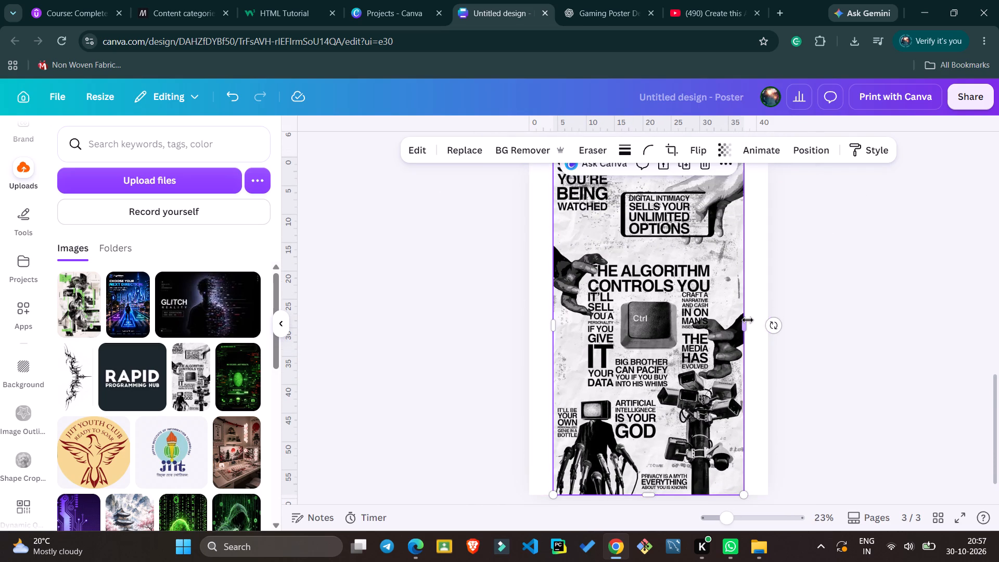
left_click_drag(745, 320, 765, 322)
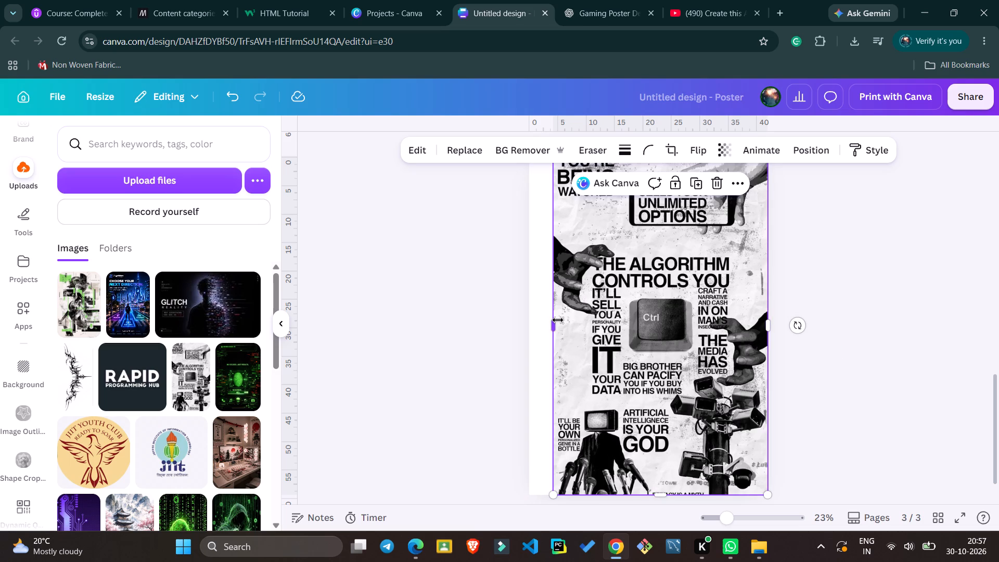
left_click_drag(558, 320, 536, 320)
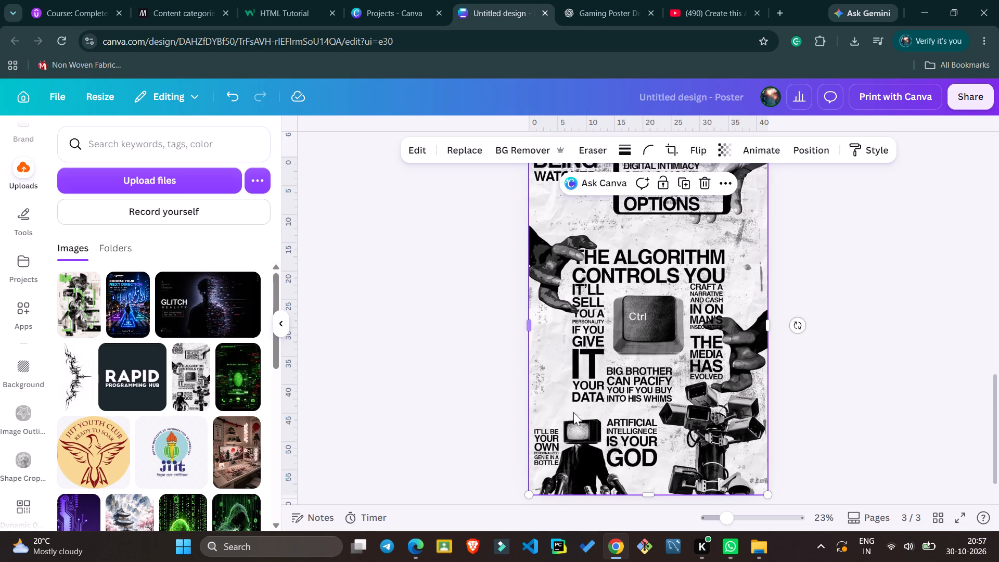
left_click(442, 313)
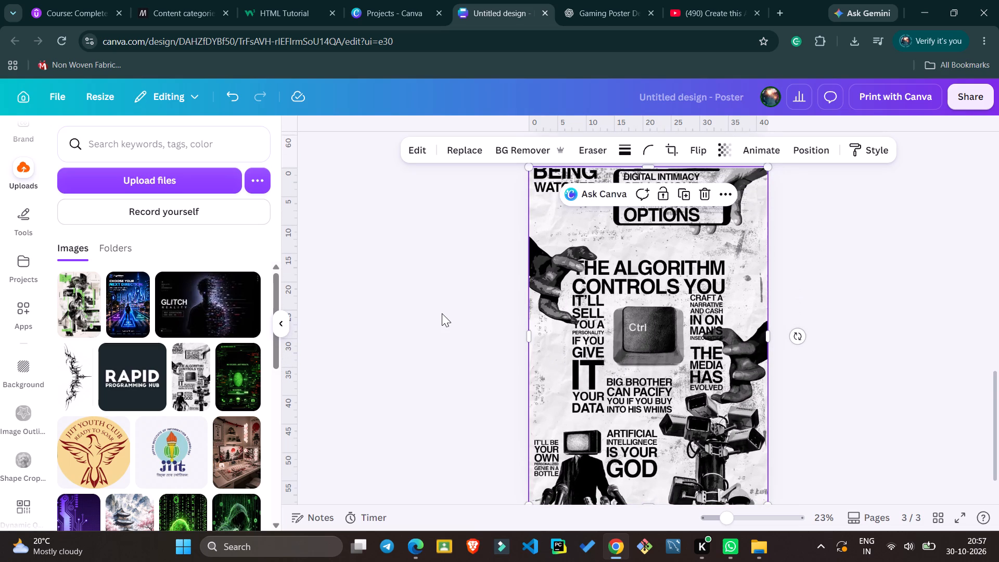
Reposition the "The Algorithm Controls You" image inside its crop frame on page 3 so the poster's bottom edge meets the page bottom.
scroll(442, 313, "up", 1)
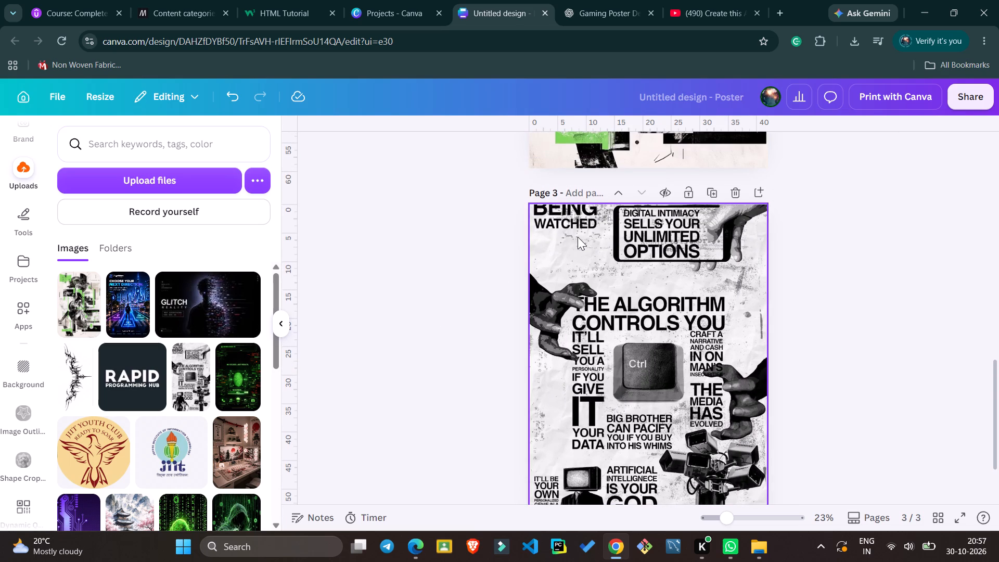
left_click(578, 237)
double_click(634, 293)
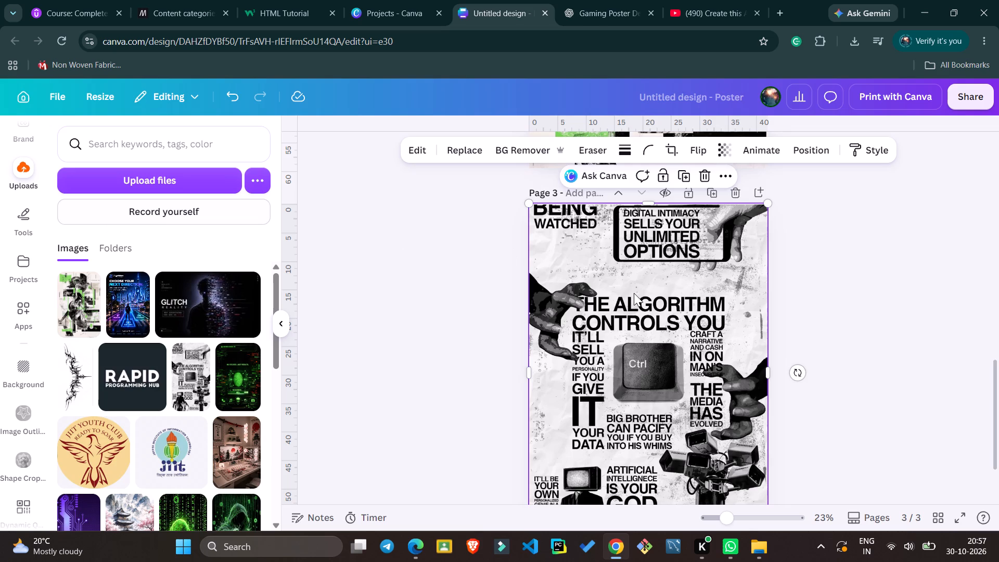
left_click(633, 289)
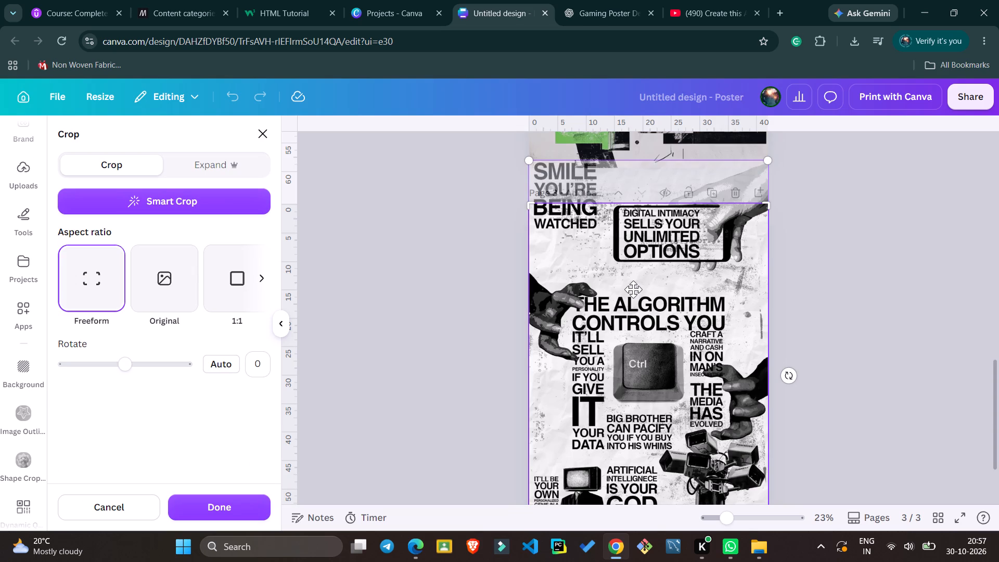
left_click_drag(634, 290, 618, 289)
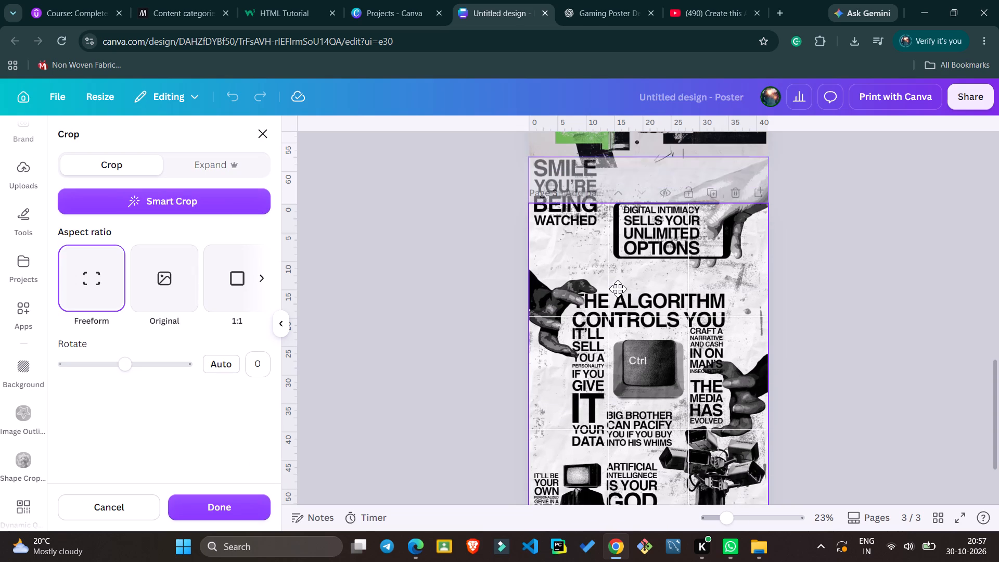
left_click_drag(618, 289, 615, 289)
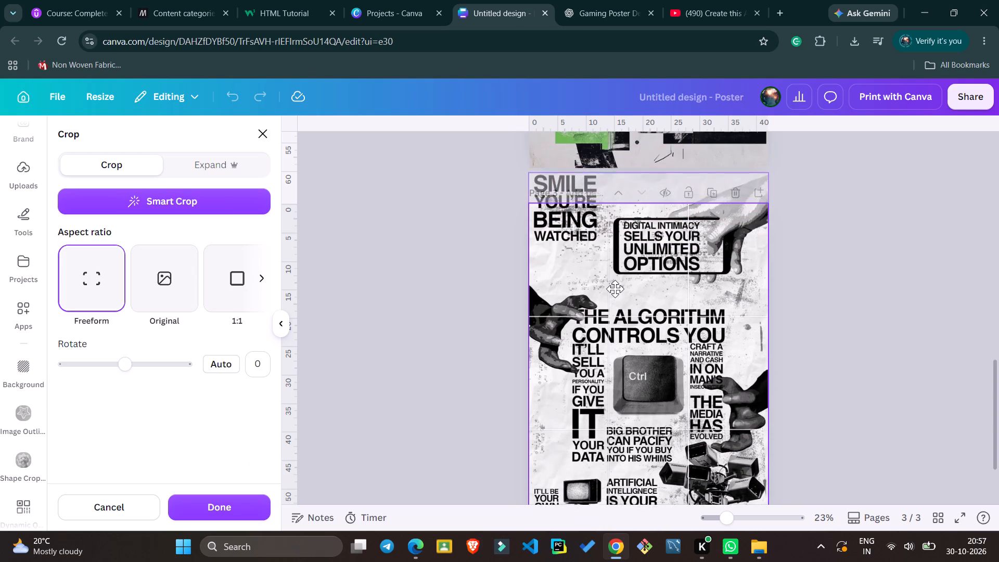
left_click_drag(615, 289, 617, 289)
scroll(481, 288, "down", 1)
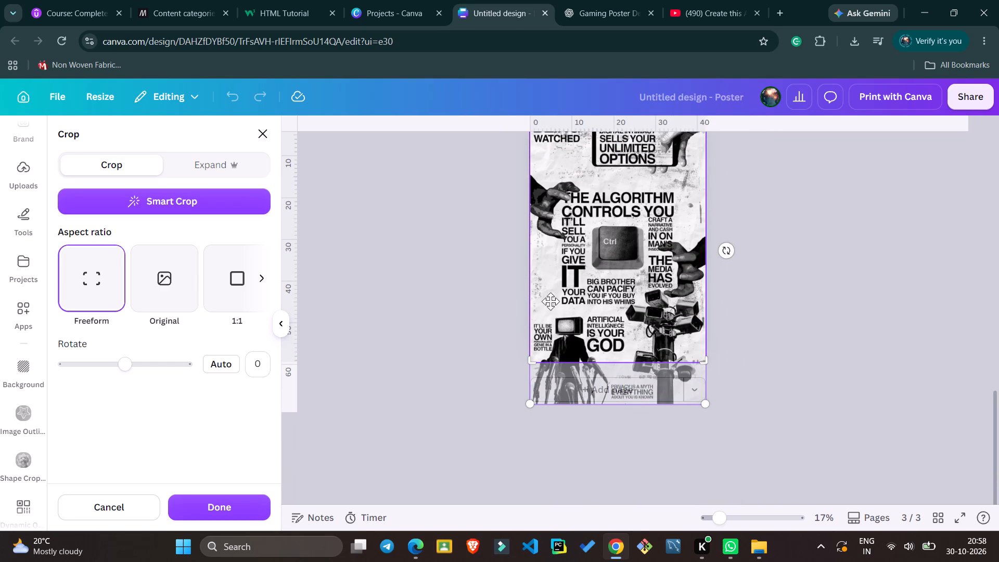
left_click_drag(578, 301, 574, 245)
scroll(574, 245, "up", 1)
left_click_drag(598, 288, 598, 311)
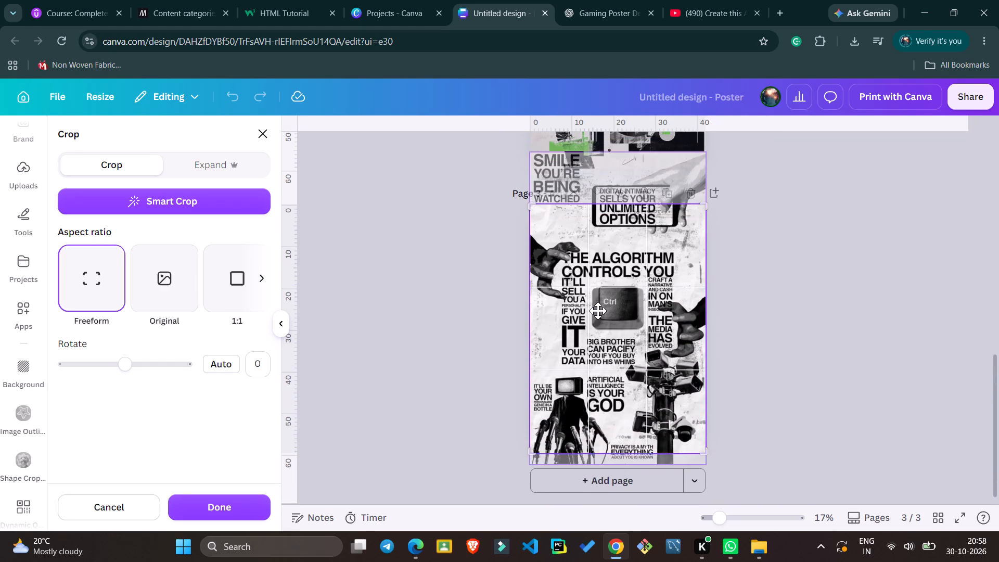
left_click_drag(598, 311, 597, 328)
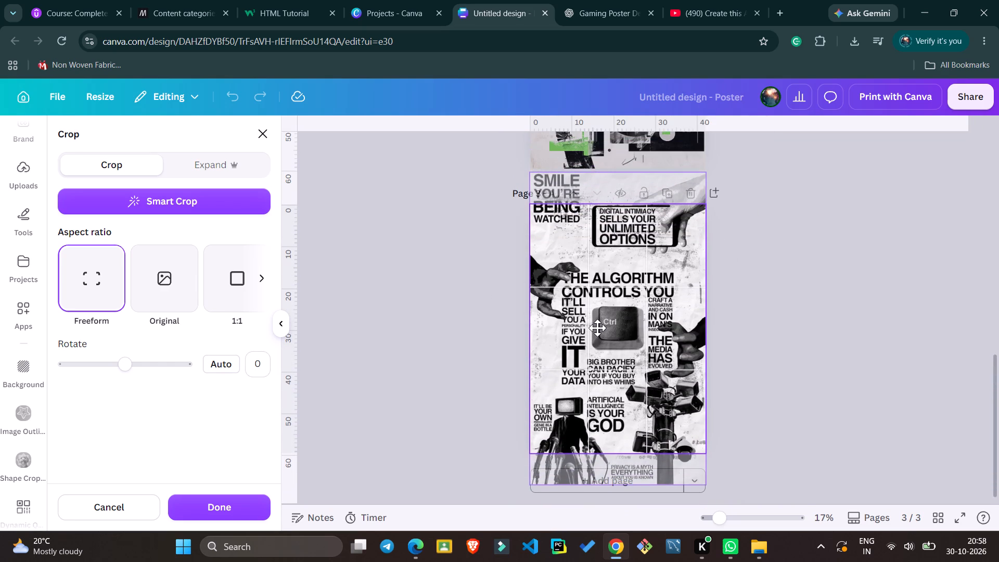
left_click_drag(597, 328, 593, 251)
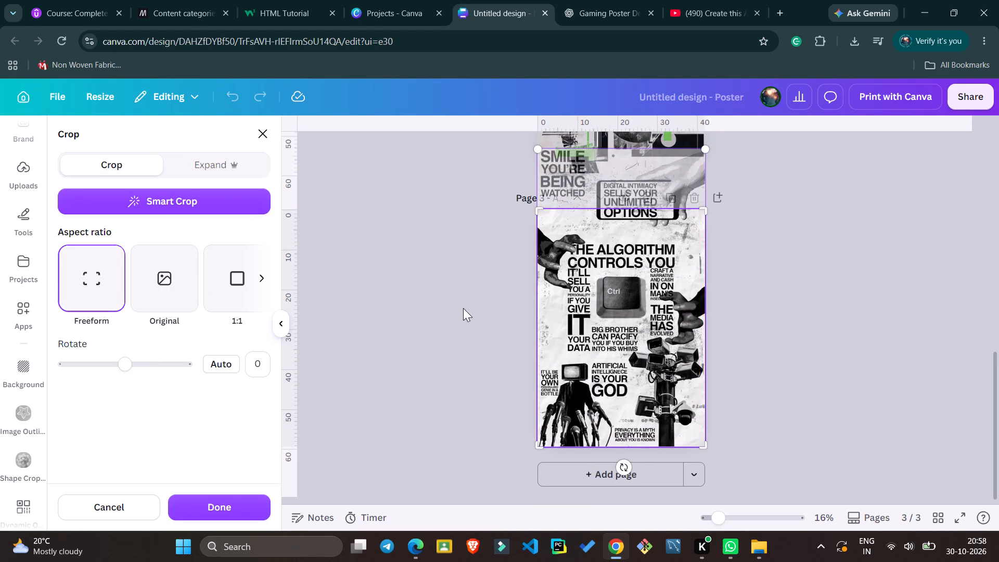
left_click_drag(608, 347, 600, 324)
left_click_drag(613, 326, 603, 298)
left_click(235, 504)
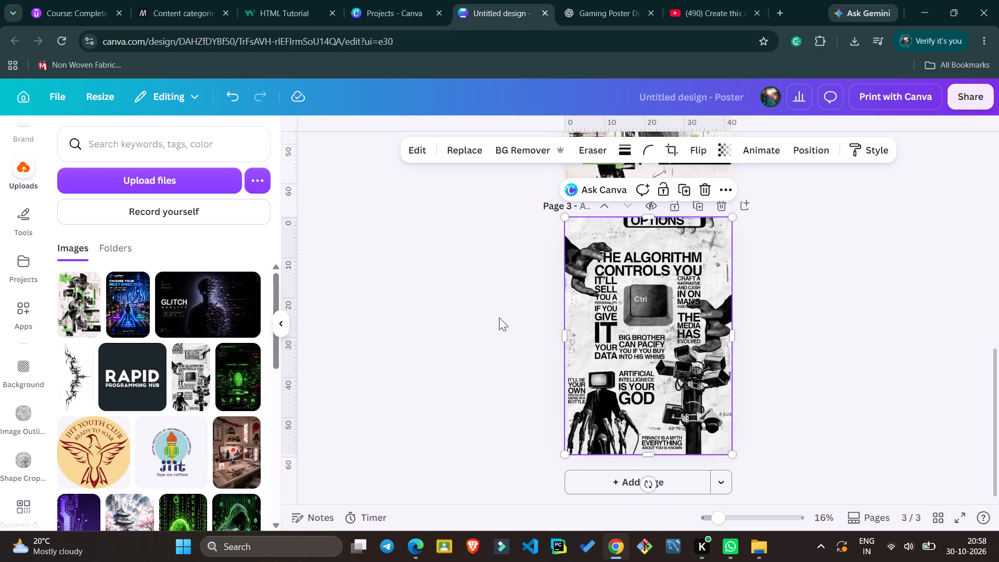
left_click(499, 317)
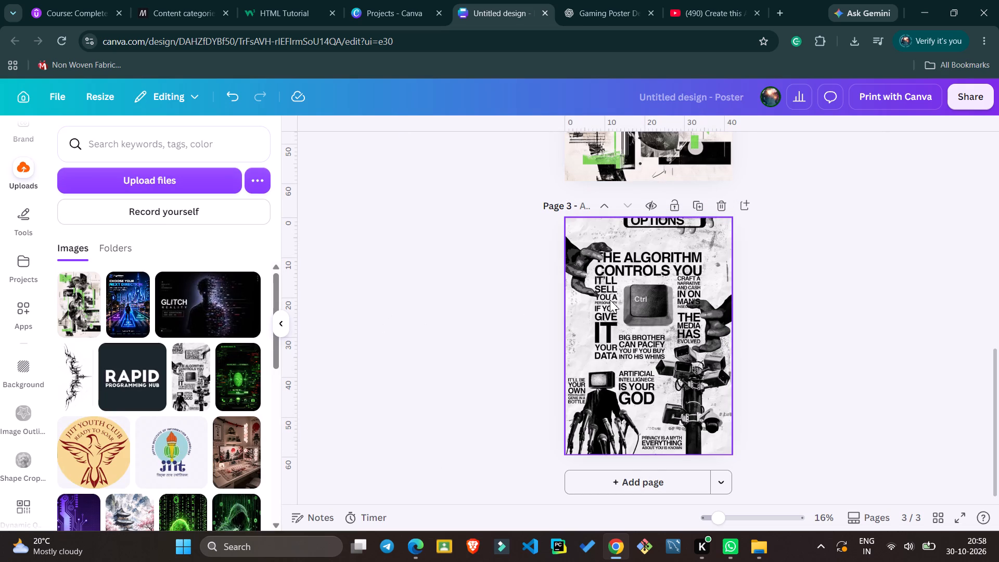
Delete the "The Algorithm Controls You" image from page 3.
left_click(610, 300)
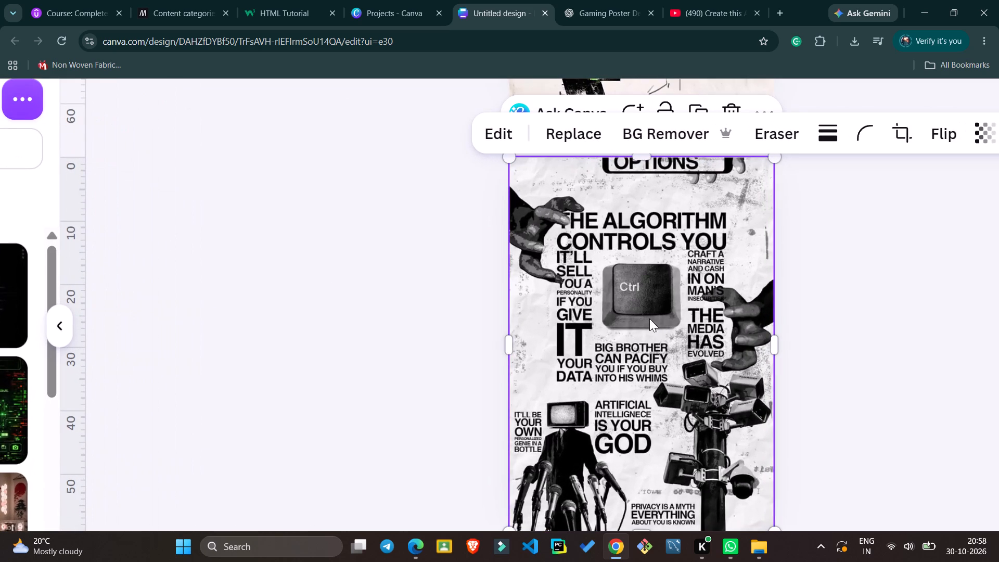
key("Delete")
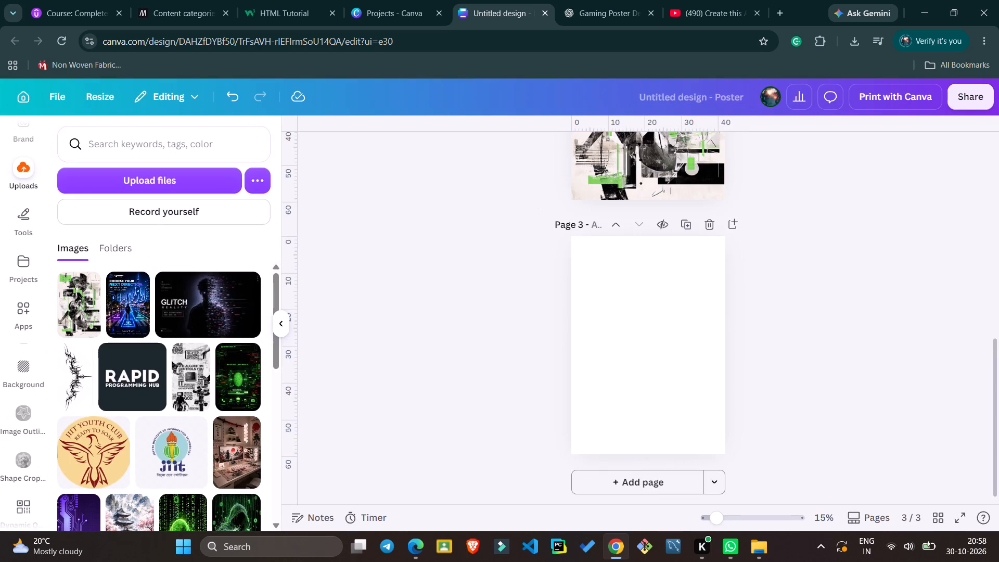
Place the uploaded blue neon Zyphion "Choose Your Next Direction" poster image on page 3.
scroll(181, 396, "right", 1)
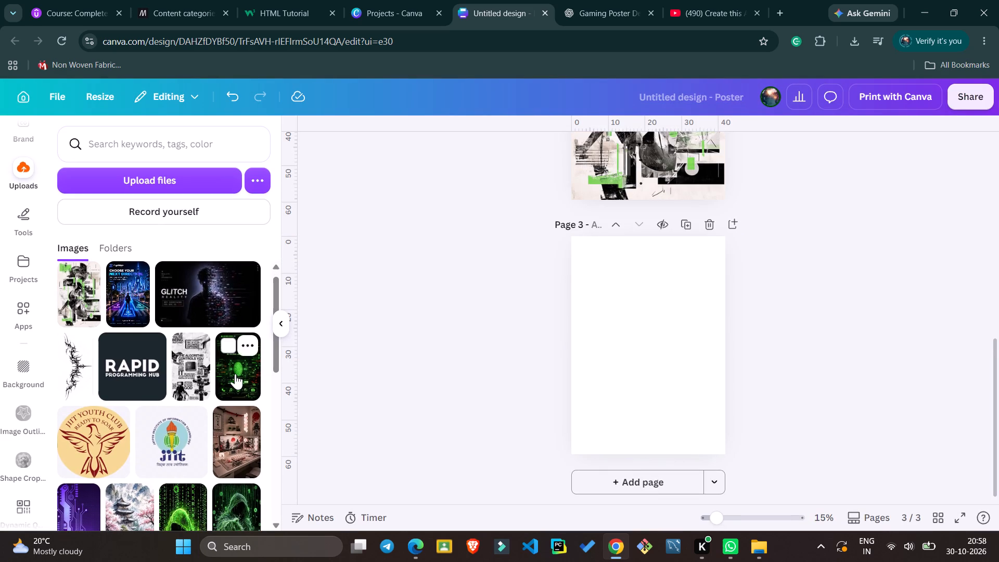
left_click(135, 306)
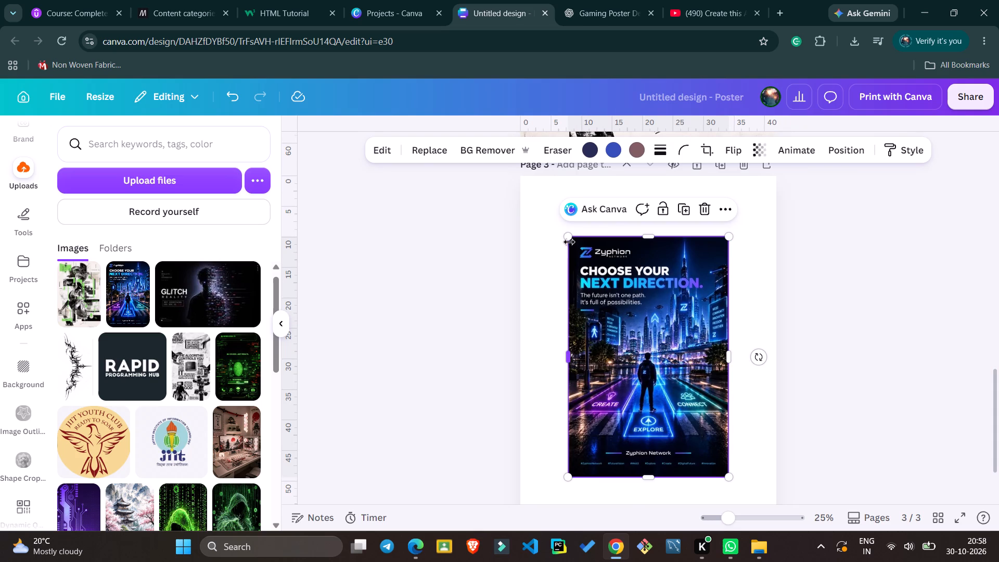
Enlarge the Zyphion poster image and extend its sides until it fills the full width and height of page 3.
left_click_drag(566, 235, 513, 182)
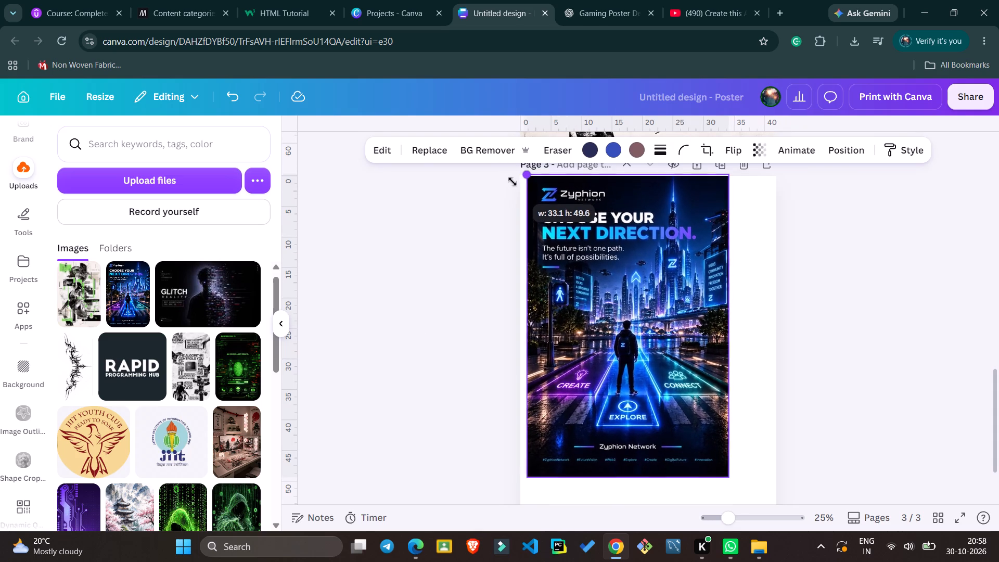
left_click_drag(513, 182, 514, 180)
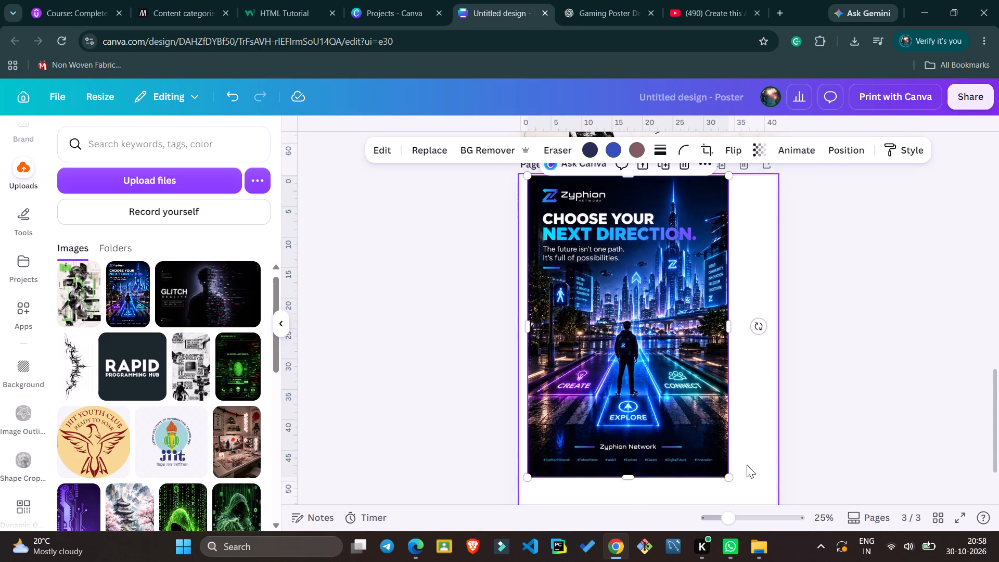
scroll(742, 465, "down", 1)
left_click_drag(727, 398, 768, 440)
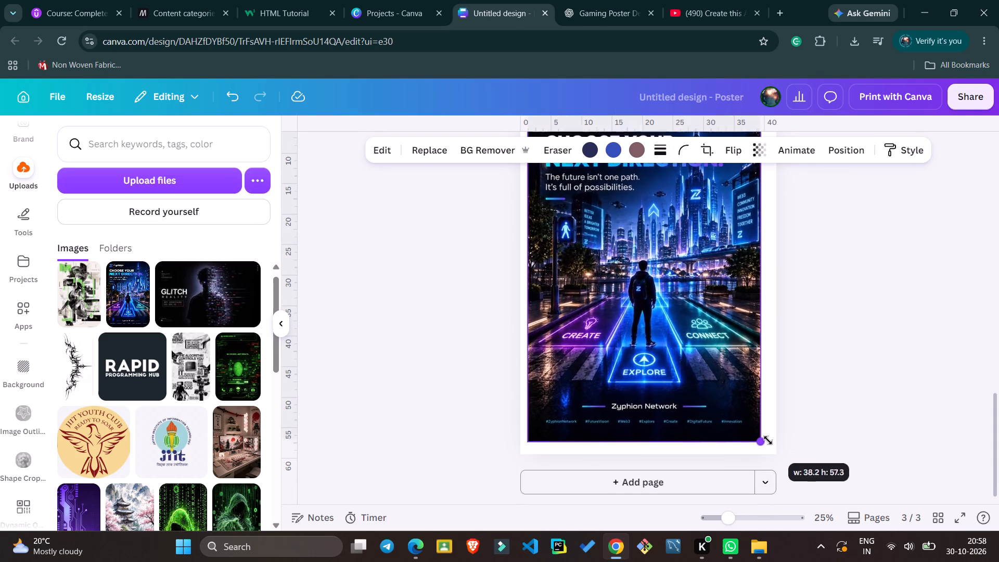
left_click_drag(768, 440, 777, 450)
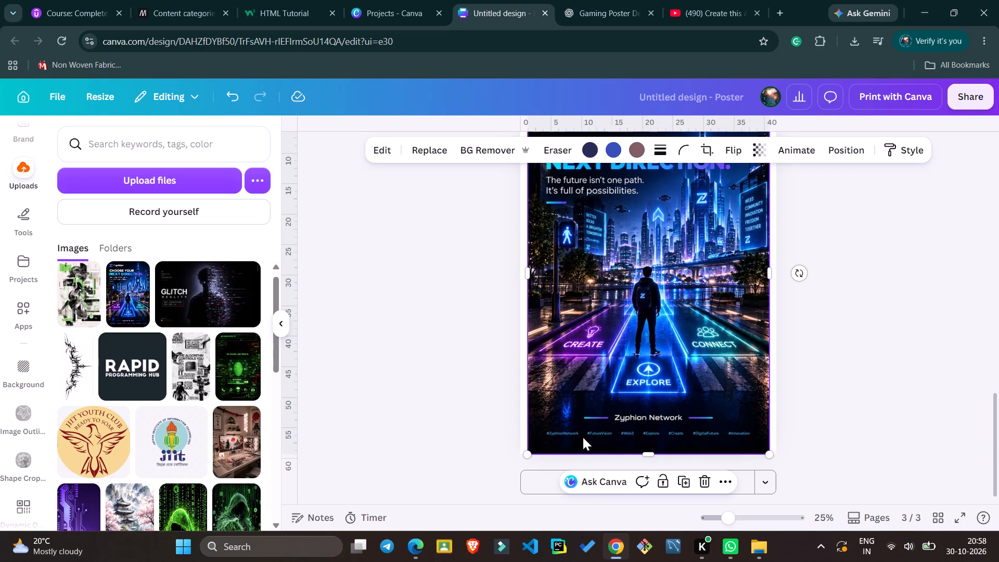
scroll(467, 337, "up", 1)
left_click_drag(527, 328, 519, 326)
left_click_drag(766, 327, 773, 328)
scroll(406, 176, "up", 1)
left_click(421, 259)
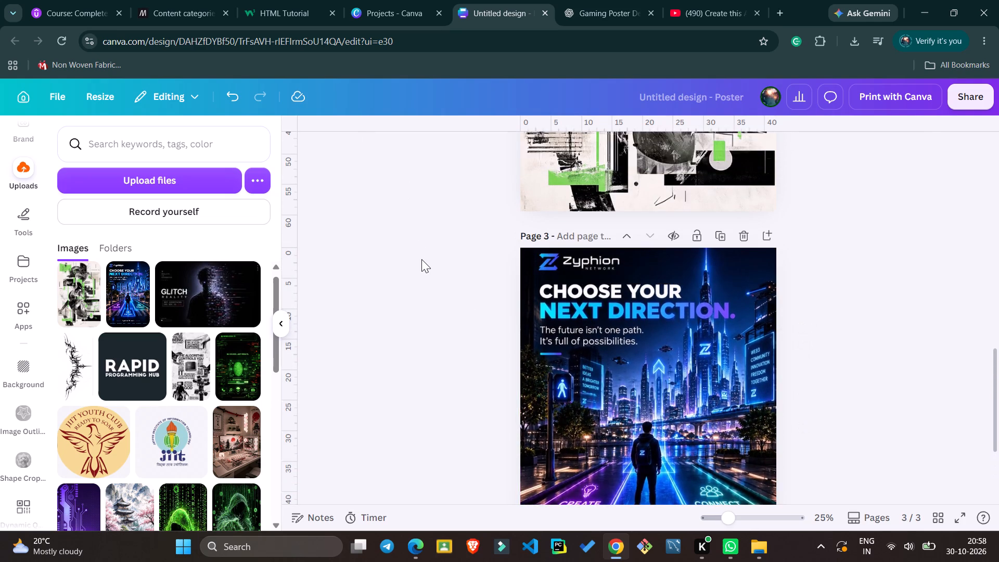
Split the Zyphion poster image on page 3 into editable elements with Magic Layers.
scroll(421, 259, "down", 1)
left_click(657, 262)
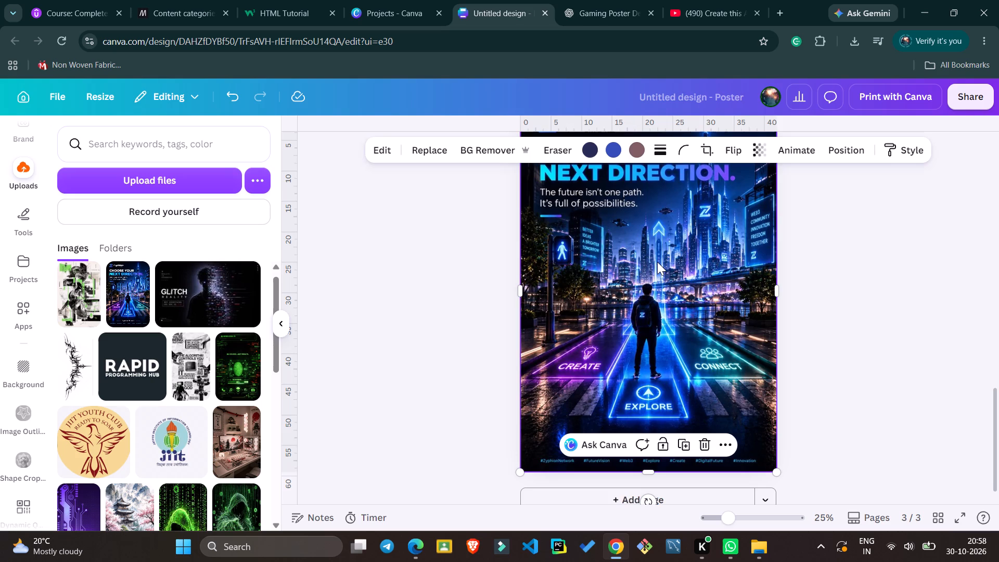
left_click(392, 148)
left_click(186, 265)
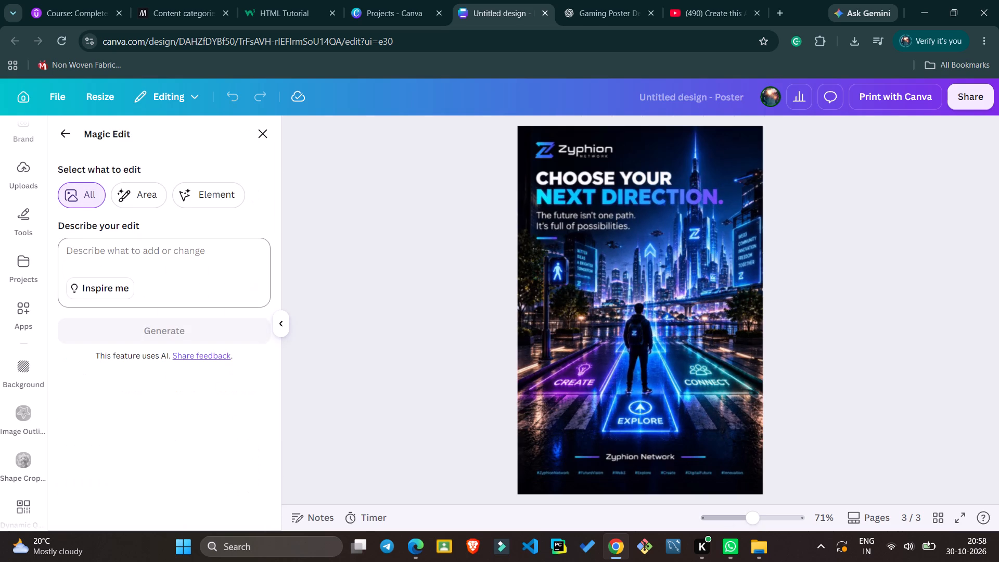
left_click(69, 135)
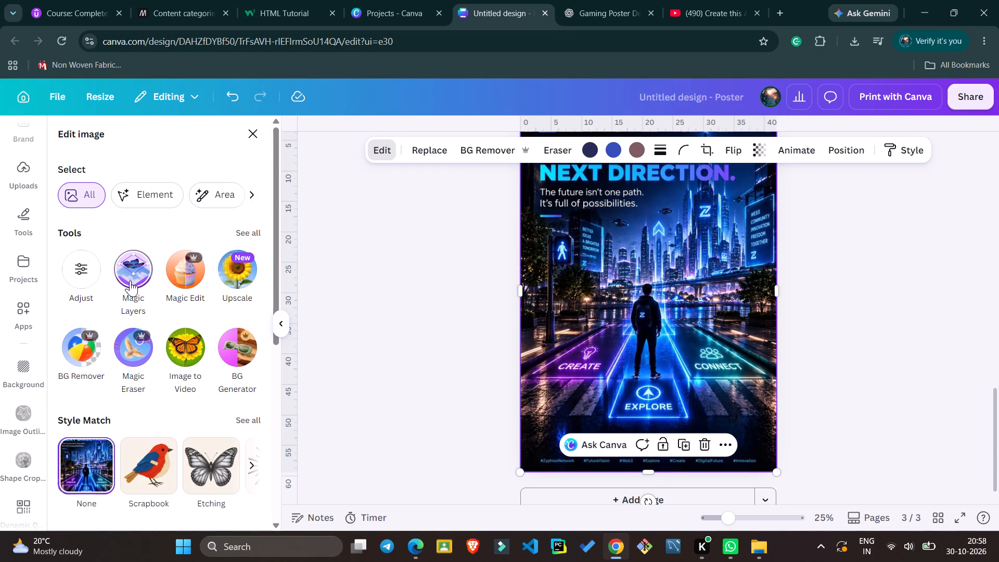
left_click(130, 280)
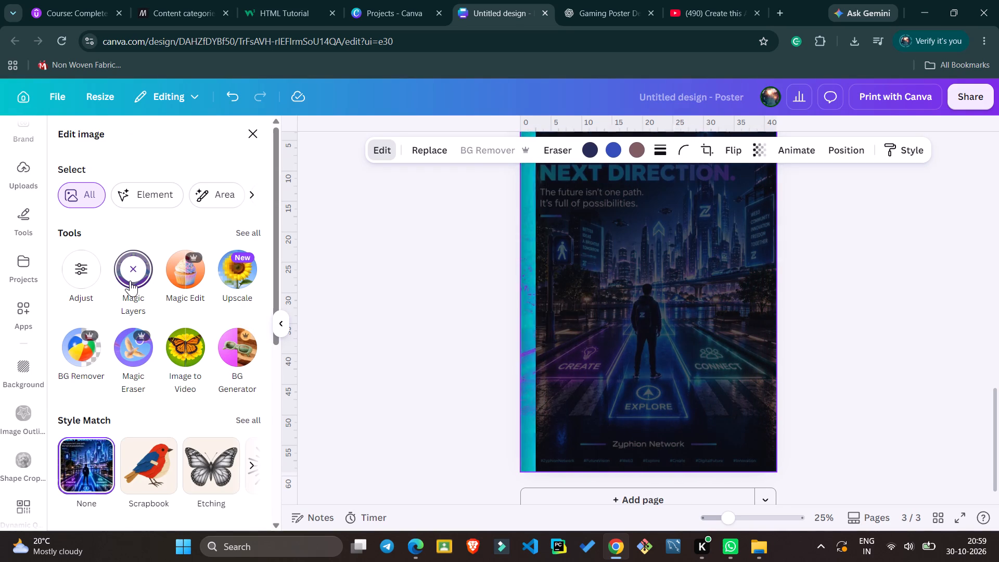
scroll(130, 280, "down", 2)
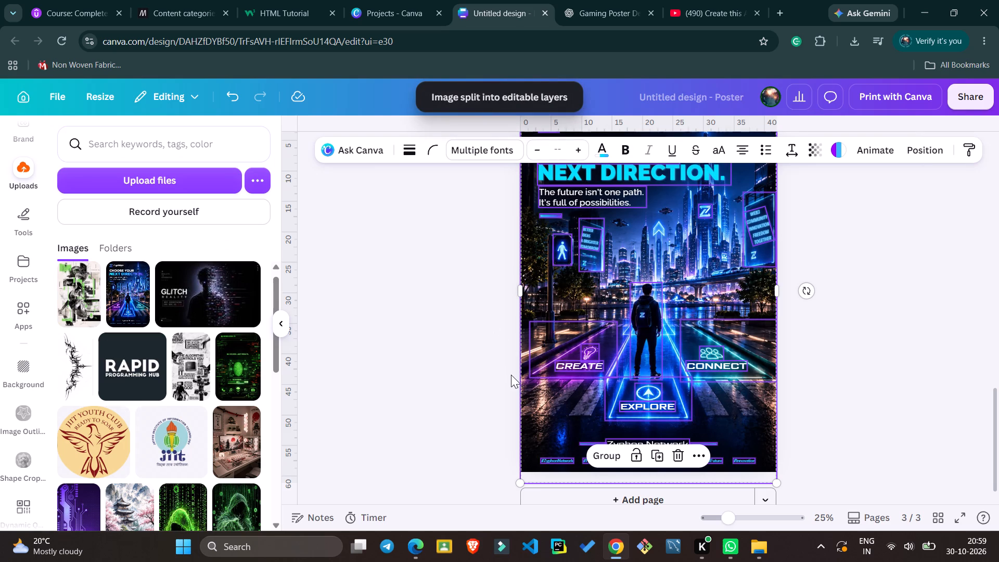
left_click(489, 380)
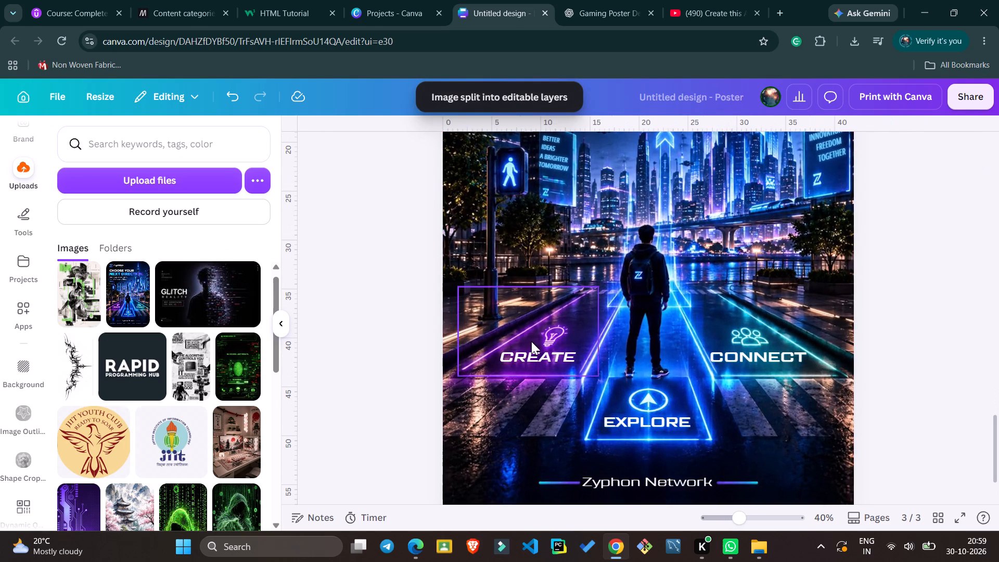
left_click(553, 340)
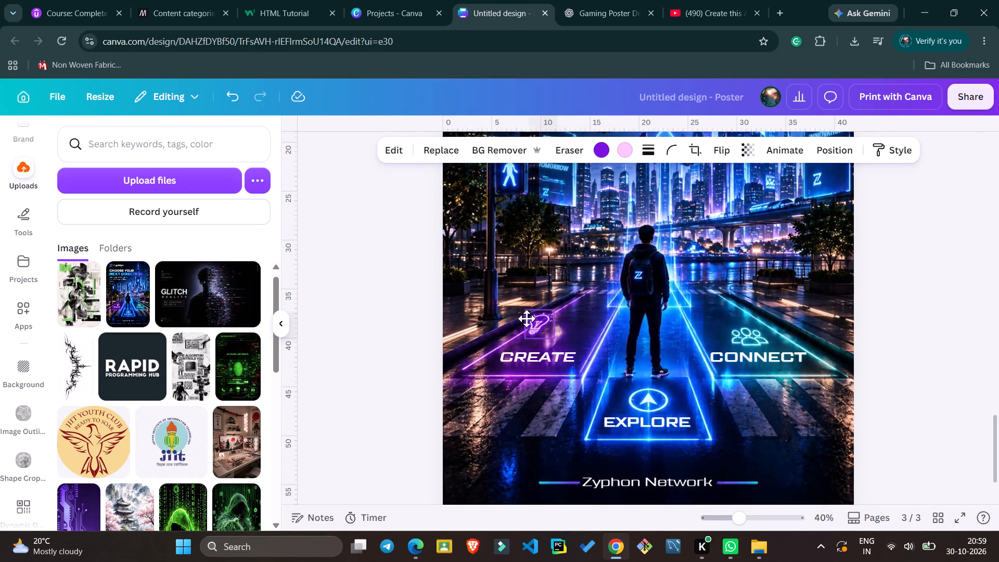
left_click(369, 309)
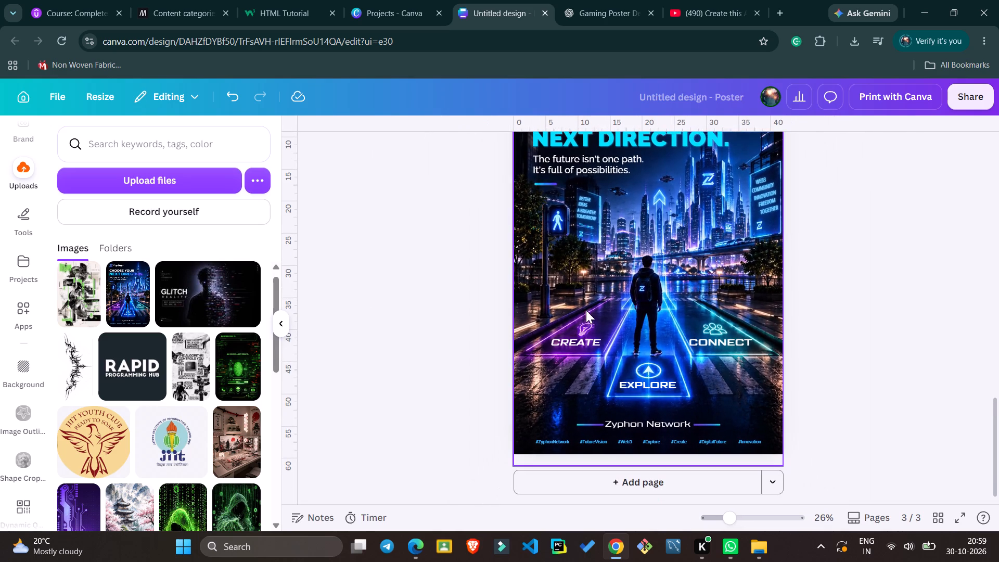
Delete the "Zyphon Network" text between the two short lines near the bottom of the poster.
left_click(645, 421)
key("Delete")
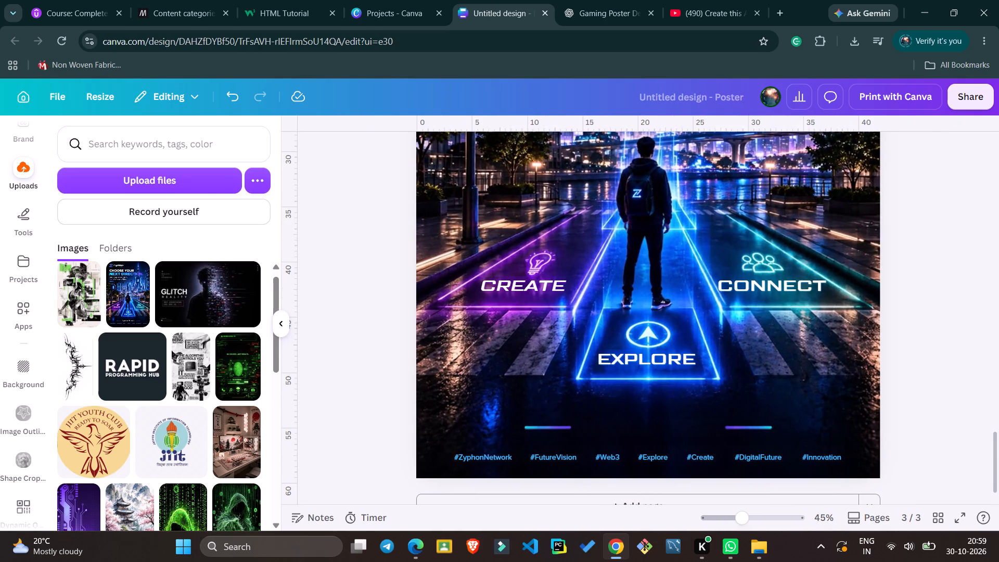
Delete all seven hashtag texts along the poster's bottom, from #ZyphonNetwork through #Innovation.
left_click(496, 457)
key("Delete")
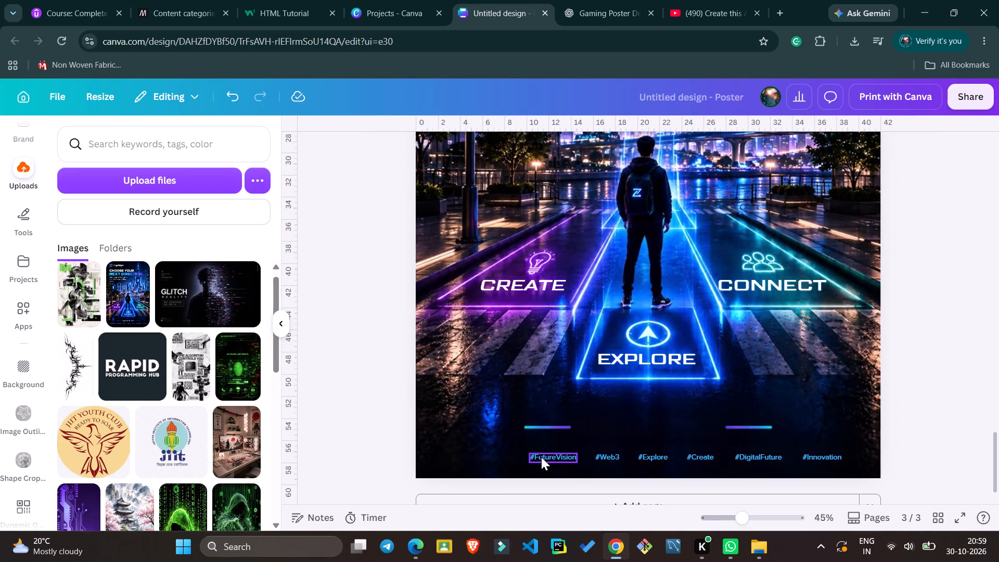
left_click(541, 457)
key("Delete")
left_click(600, 457)
key("Delete")
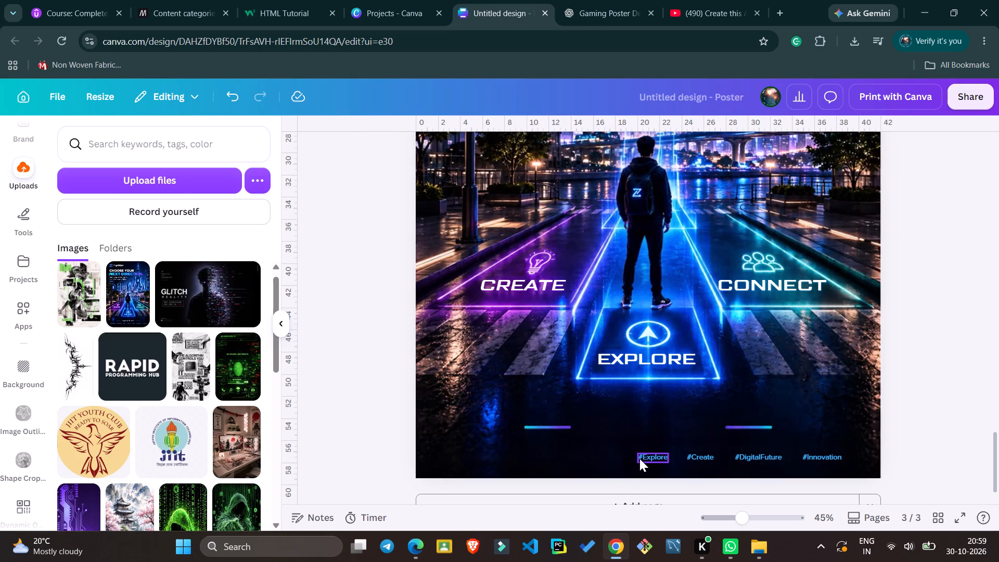
left_click(645, 458)
key("Delete")
left_click(698, 458)
key("Delete")
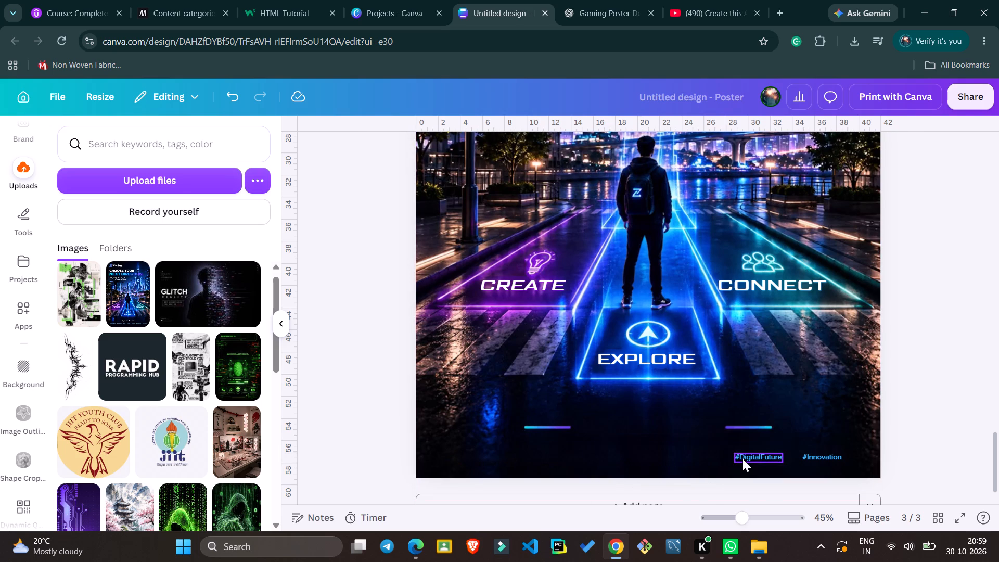
left_click(742, 458)
key("Delete")
left_click(813, 462)
key("Delete")
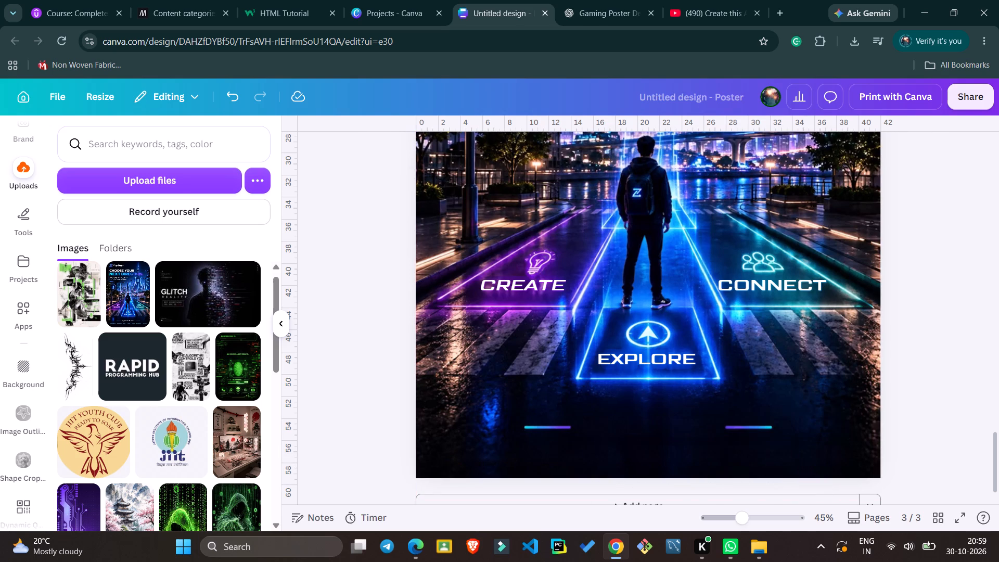
Delete the "WEB3 COMMUNITY INNOVATION FREEDOM TOGETHER" billboard text and the Z logo on the tall central skyscraper of page 3.
scroll(813, 462, "up", 2)
scroll(728, 321, "up", 2)
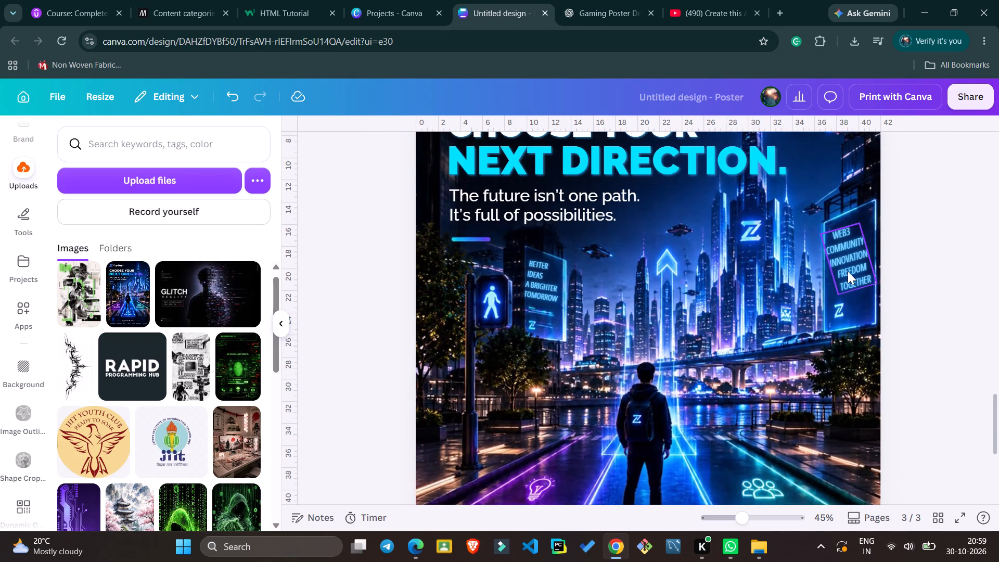
left_click(848, 271)
key("Delete")
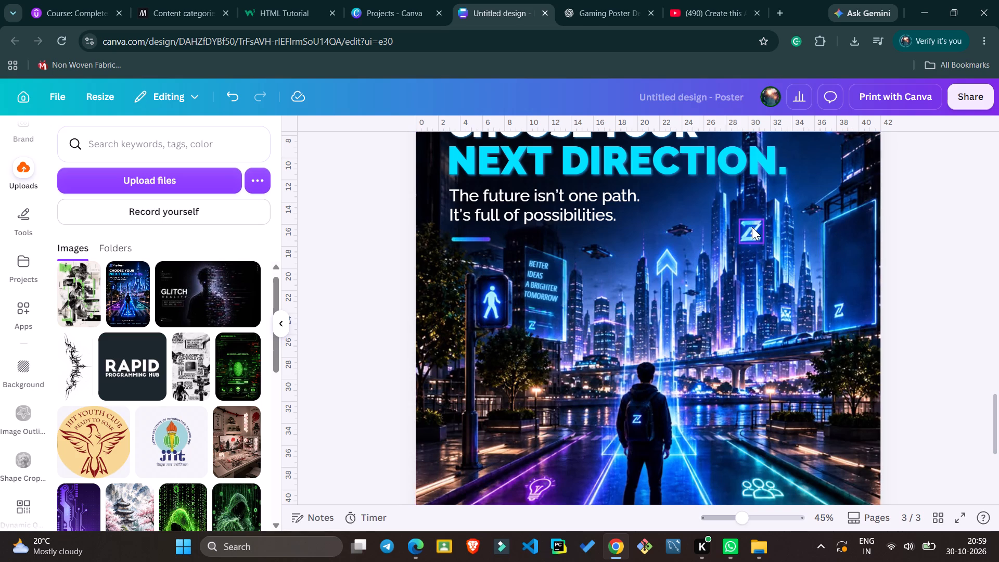
left_click(752, 242)
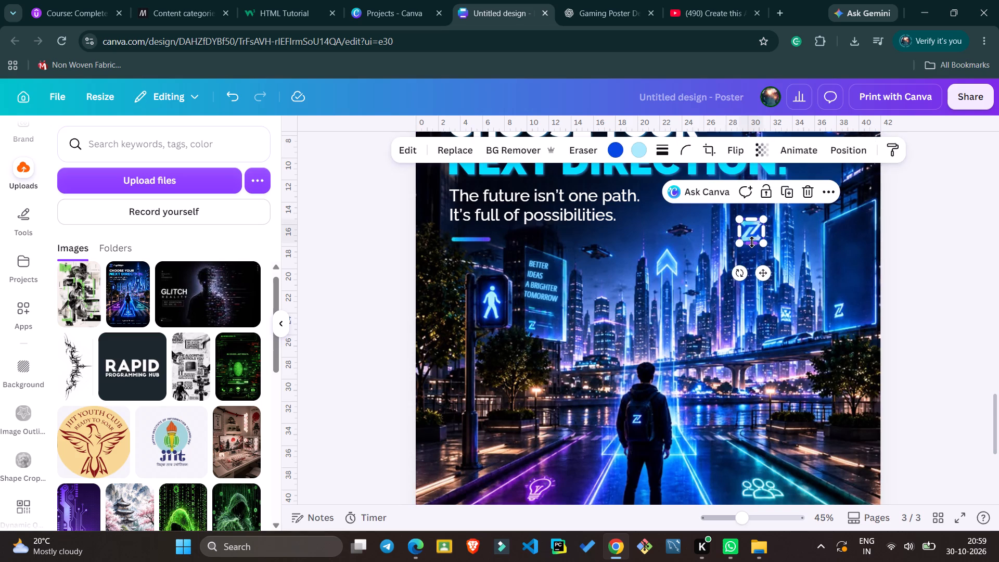
key("Delete")
left_click(664, 265)
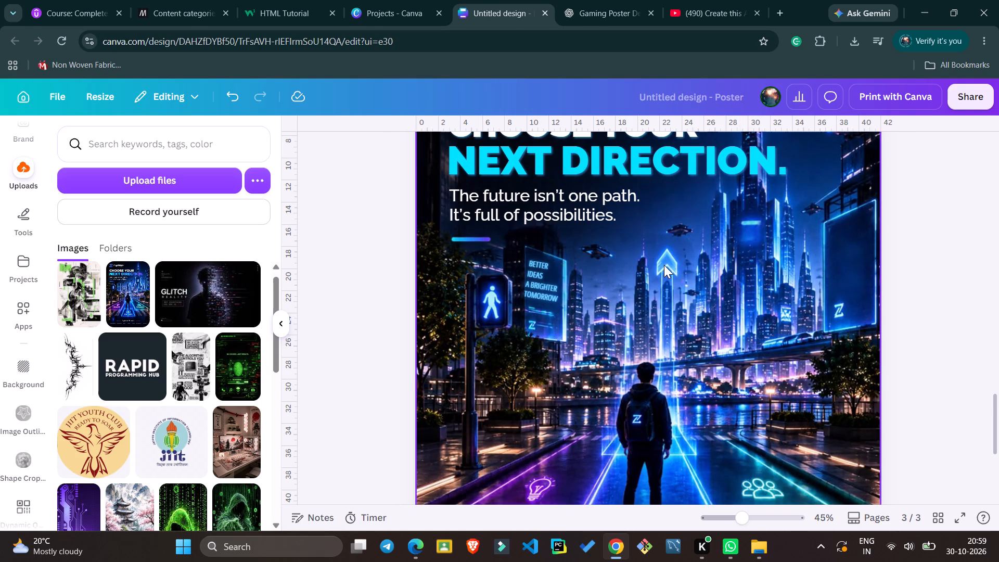
Delete the "BETTER IDEAS A BRIGHTER TOMORROW" billboard text and the glowing walking figure on the pedestrian signal.
left_click(535, 282)
key("Delete")
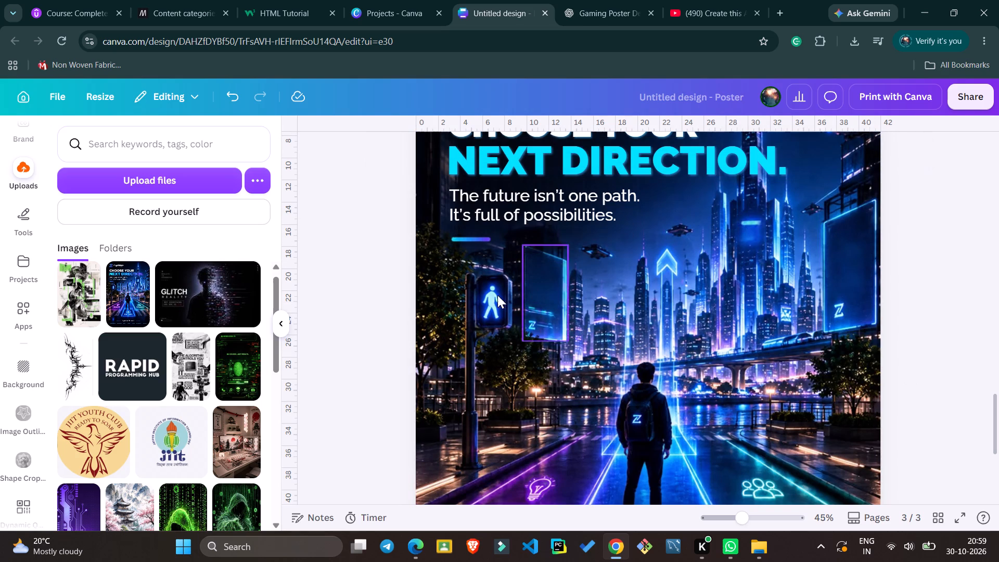
left_click(482, 302)
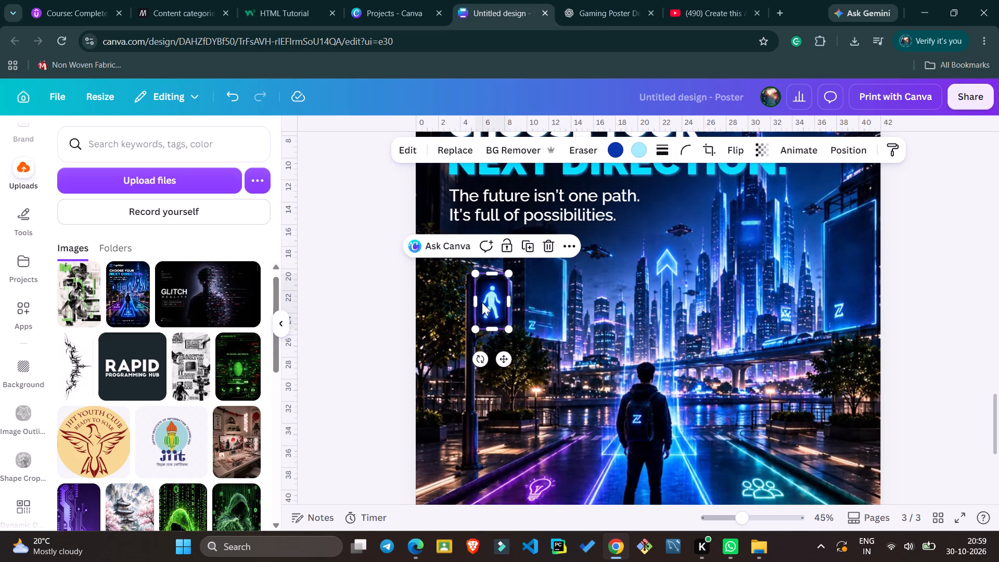
key("Delete")
left_click(482, 302)
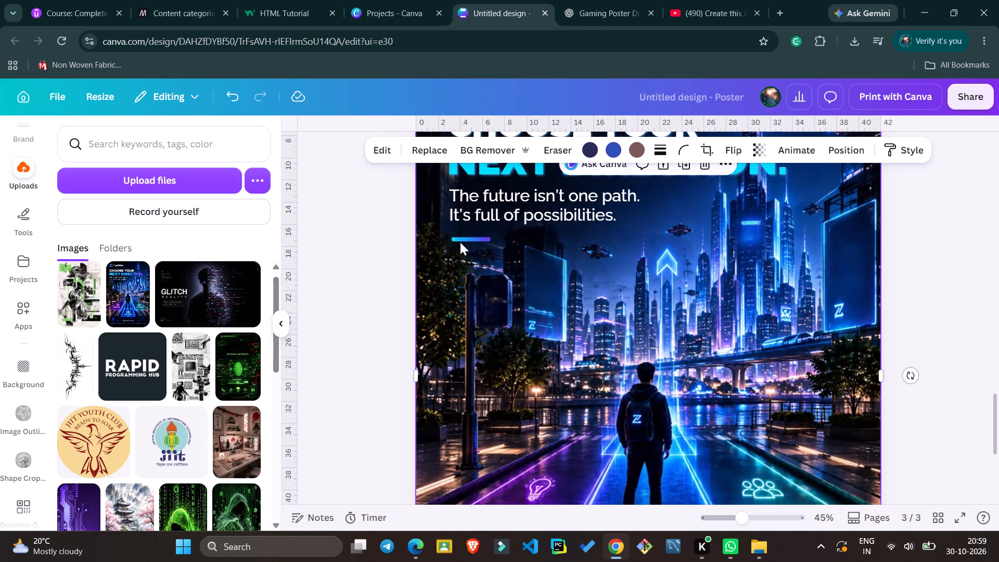
Delete the subtitle "The future isn't one path. It's full of possibilities." below the page 3 headline.
scroll(472, 243, "up", 1)
left_click(507, 252)
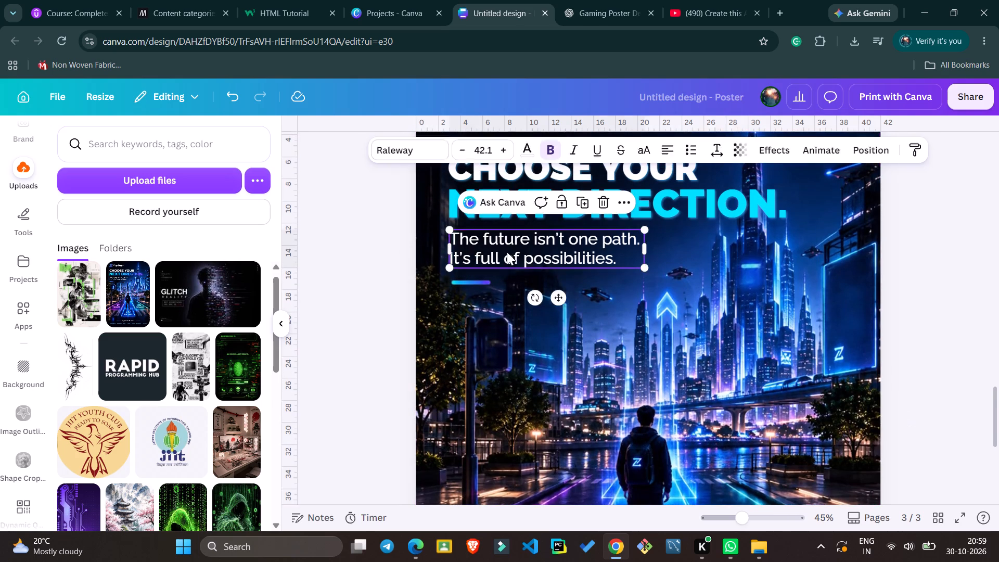
key("Delete")
scroll(507, 252, "up", 1)
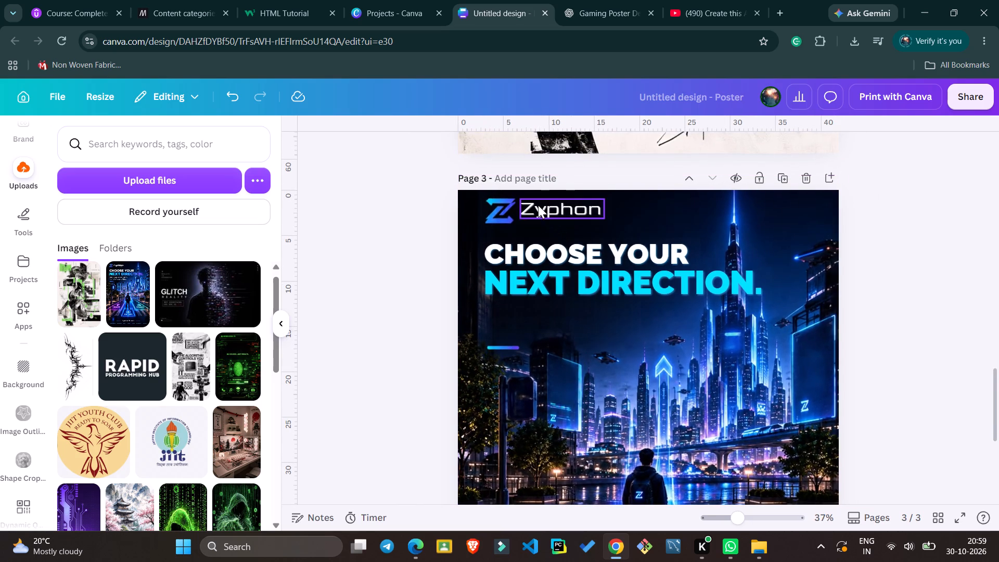
left_click(396, 274)
Add a fourth page after the Zyphon poster and place the uploaded "GLITCH REALITY" image on it.
scroll(396, 274, "down", 1)
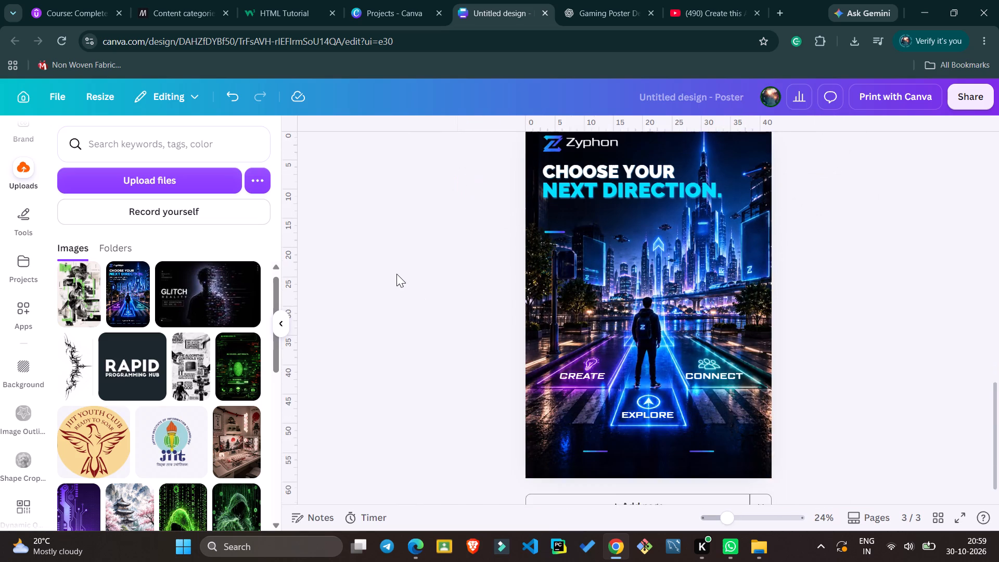
scroll(396, 274, "down", 1)
left_click(586, 474)
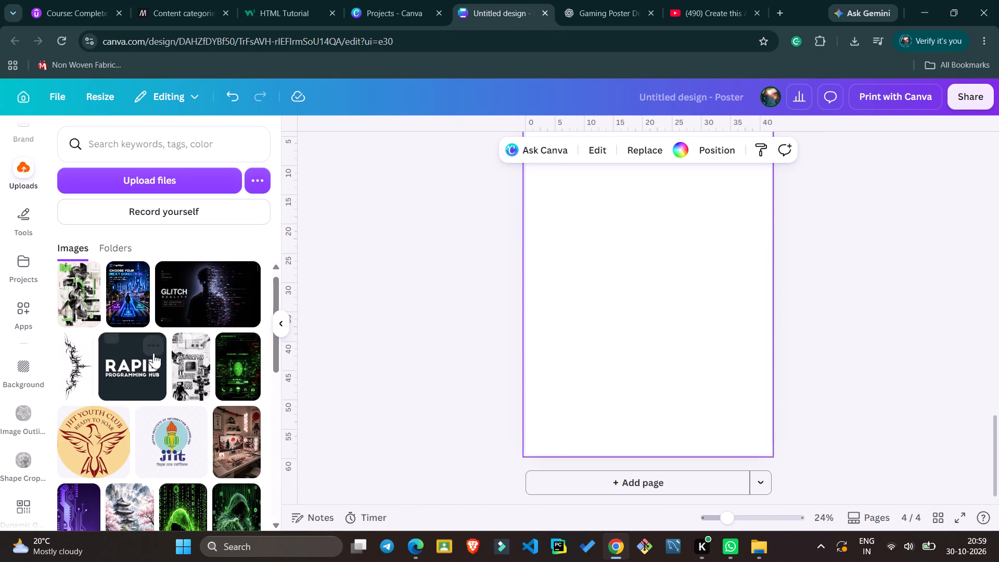
left_click(185, 303)
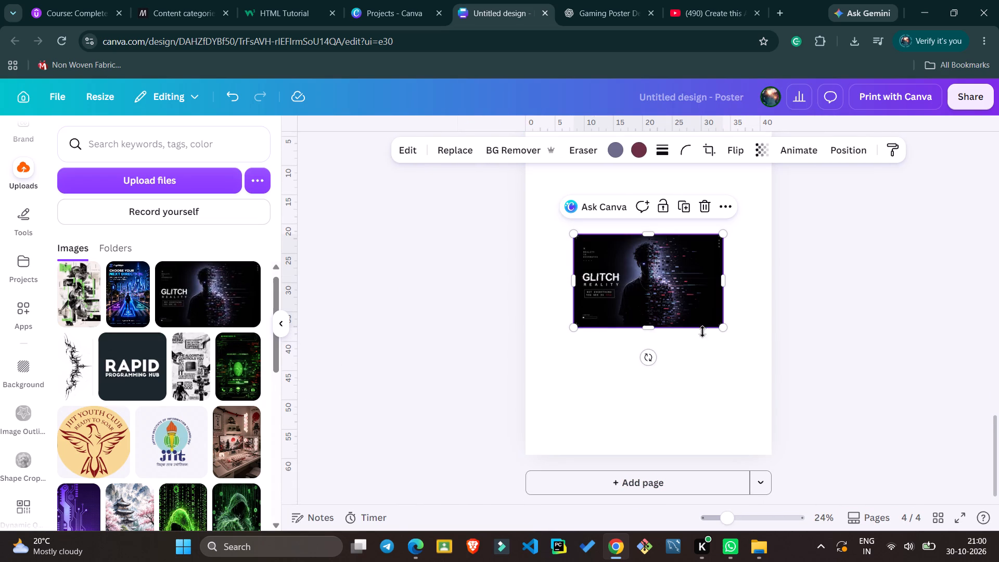
Enlarge the "GLITCH REALITY" image to the page width and extend its upper and lower edges until it fills page 4.
left_click_drag(723, 329, 755, 381)
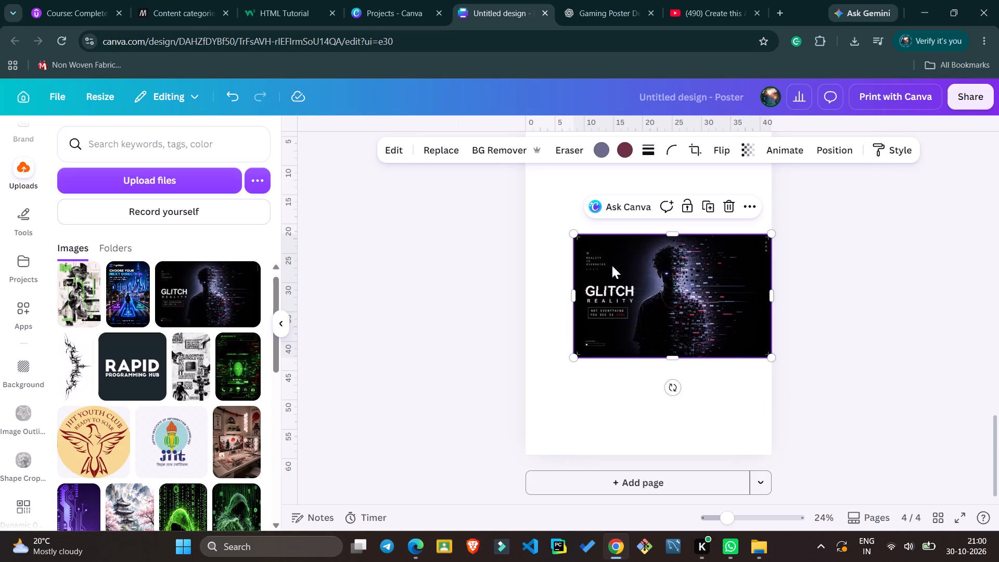
left_click_drag(574, 237, 528, 198)
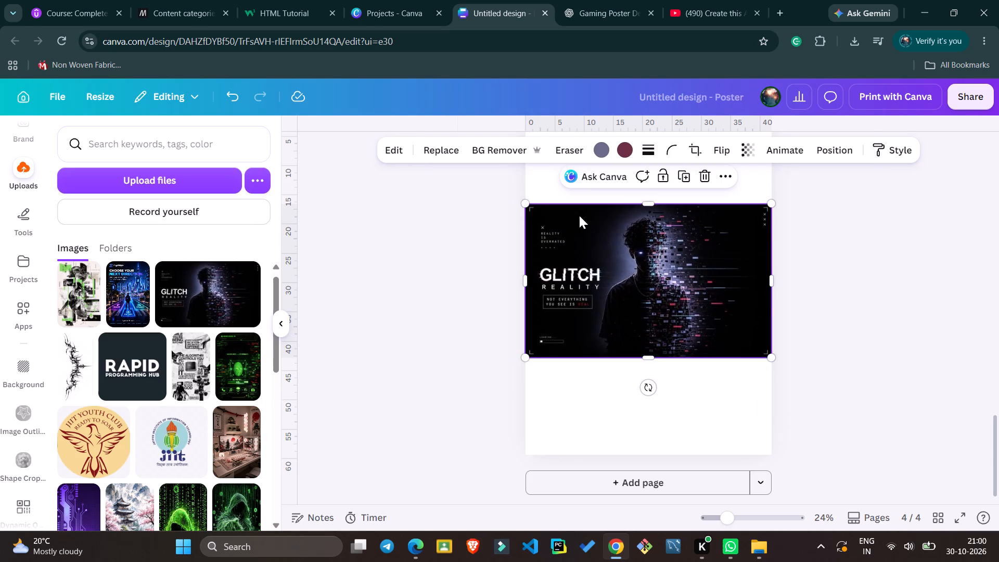
left_click_drag(643, 199, 609, 106)
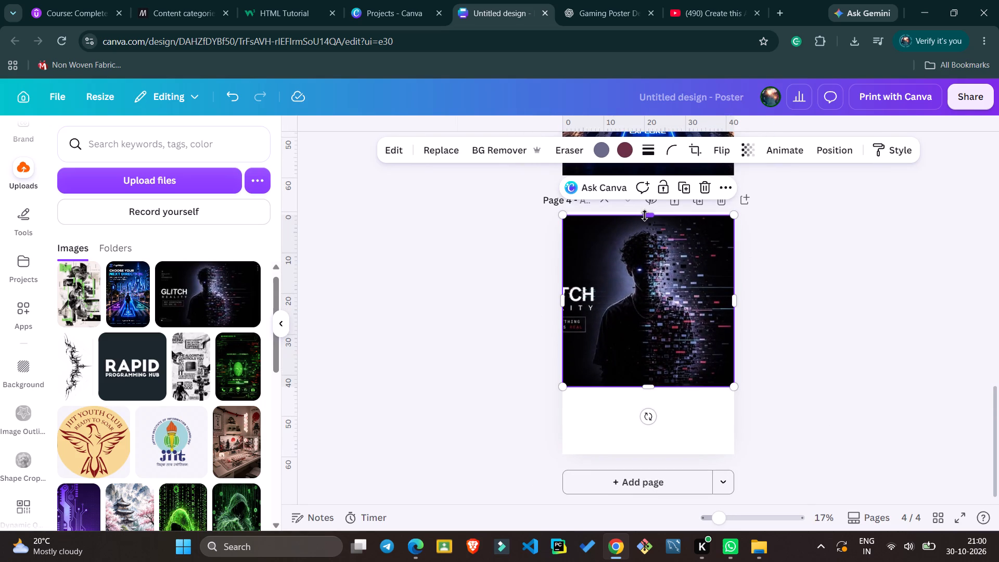
left_click(645, 215)
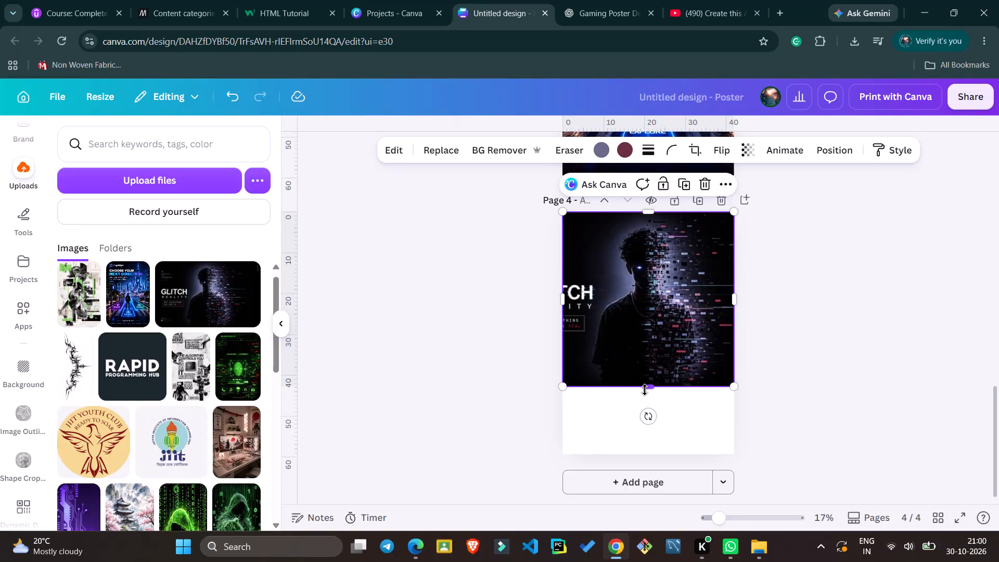
left_click_drag(645, 390, 652, 458)
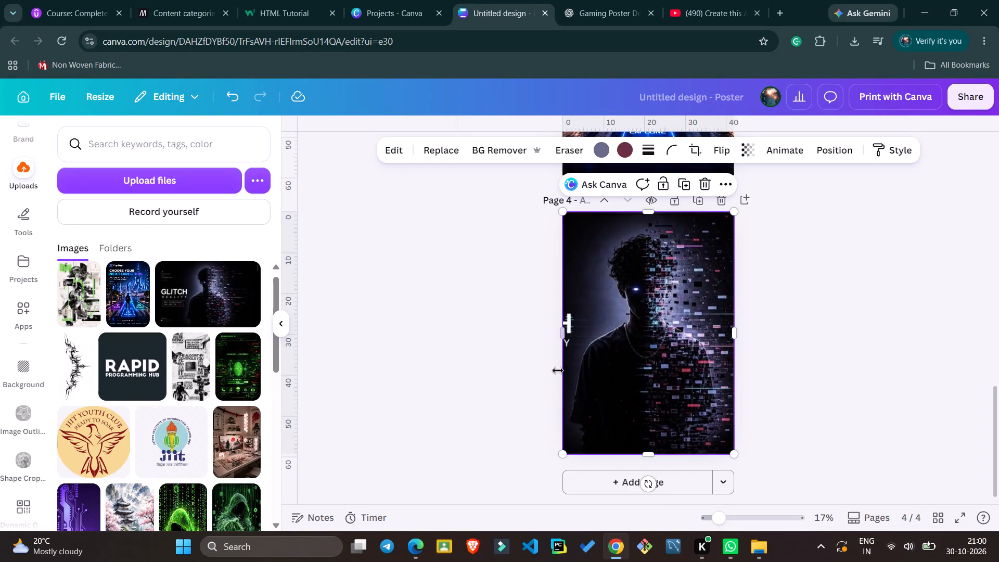
left_click(532, 338)
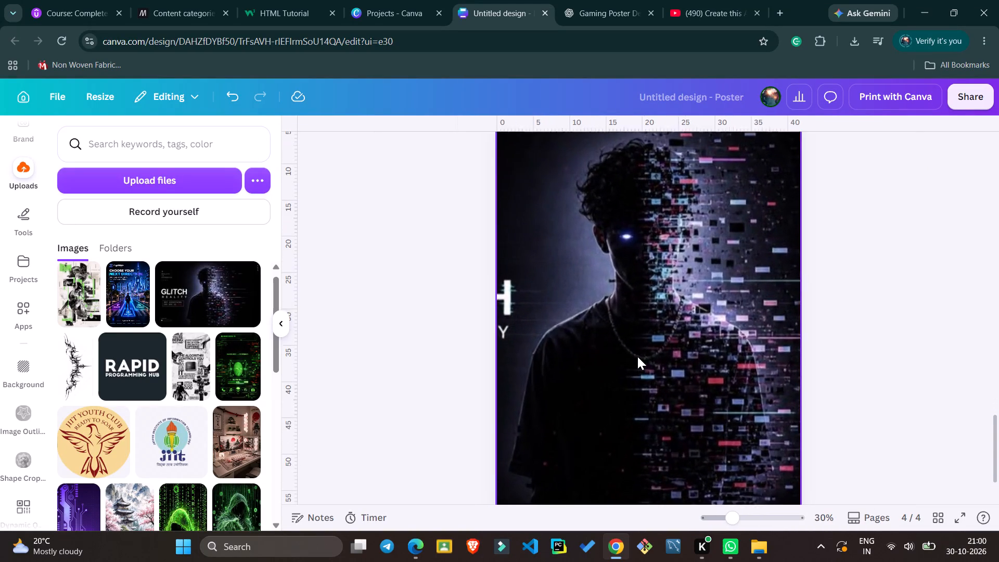
Add a fifth page and place the uploaded "The Vine Has Called." poster image on it.
left_click(614, 489)
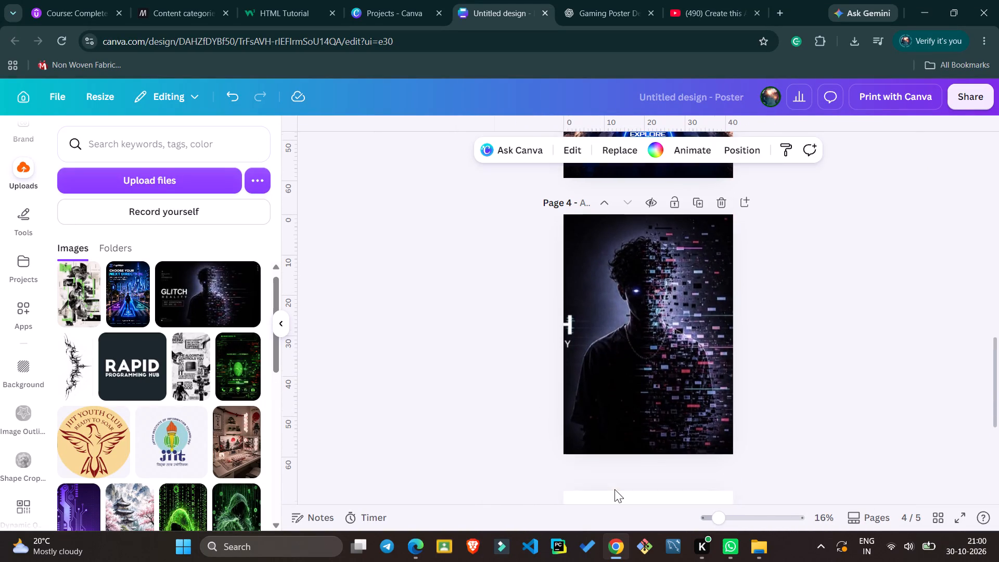
scroll(168, 433, "down", 1)
scroll(151, 481, "down", 1)
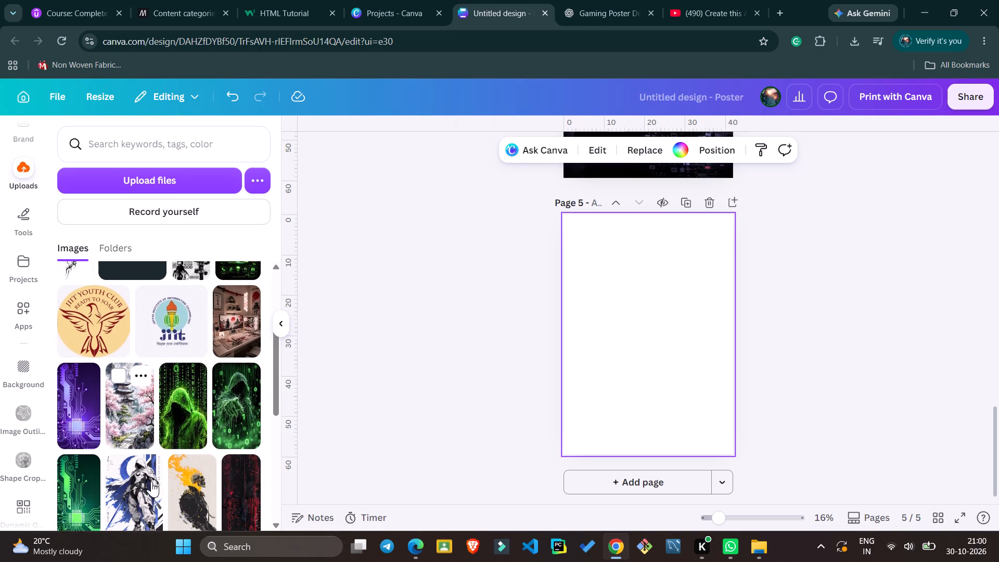
scroll(151, 481, "down", 1)
scroll(124, 378, "down", 1)
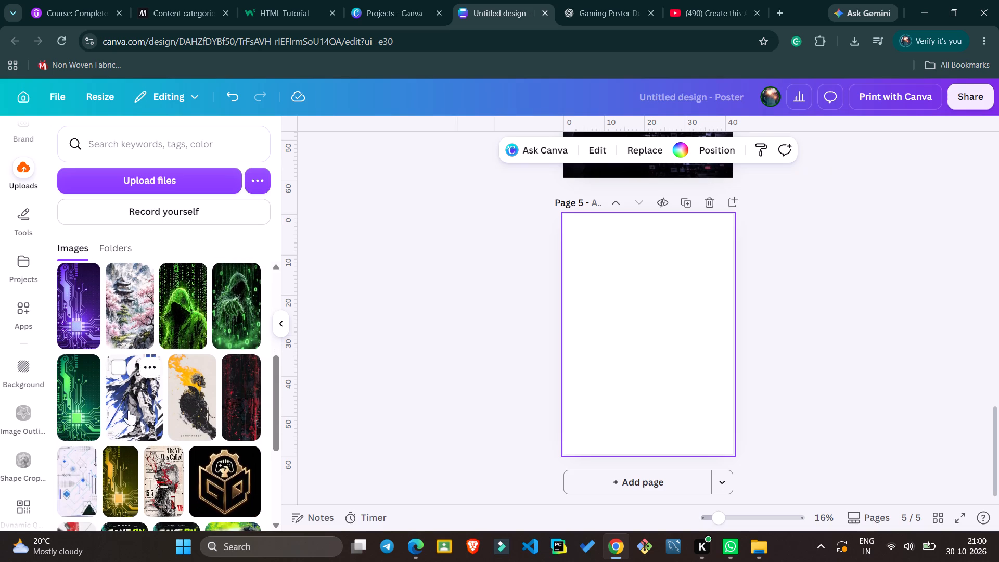
scroll(129, 410, "down", 1)
left_click(162, 410)
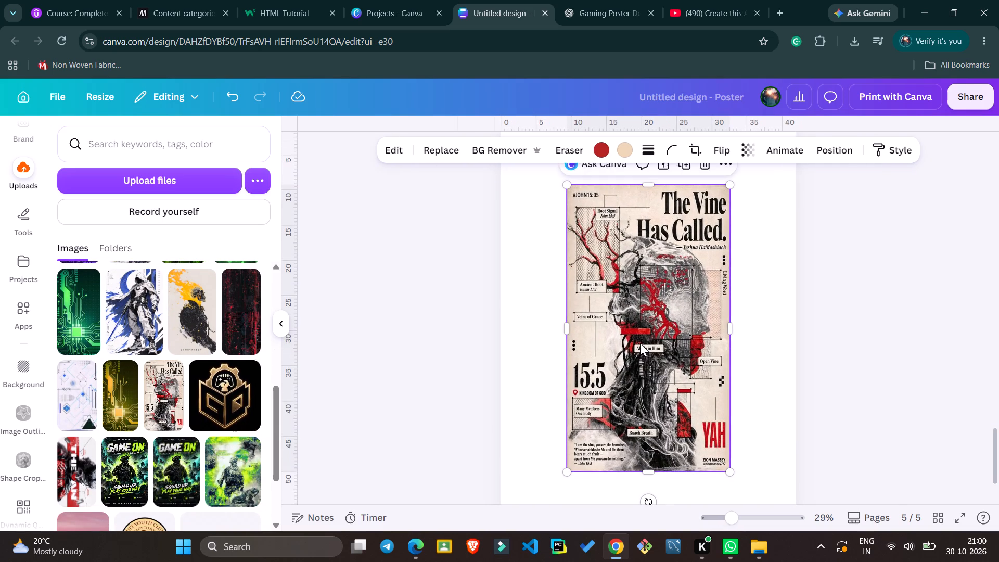
Add the uploaded pale geometric image with blue diamonds to page 5.
scroll(245, 427, "down", 1)
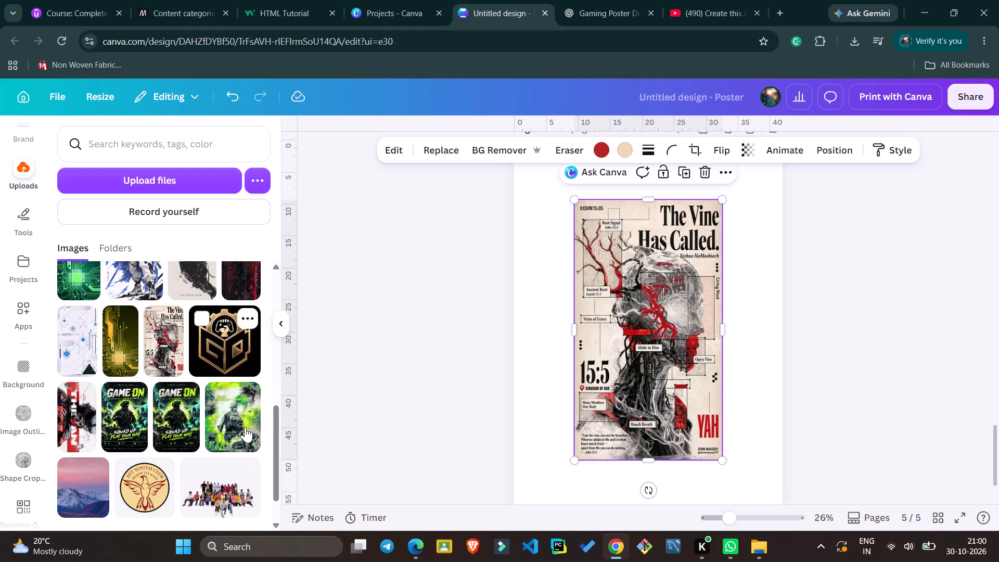
scroll(245, 427, "down", 1)
scroll(134, 356, "up", 1)
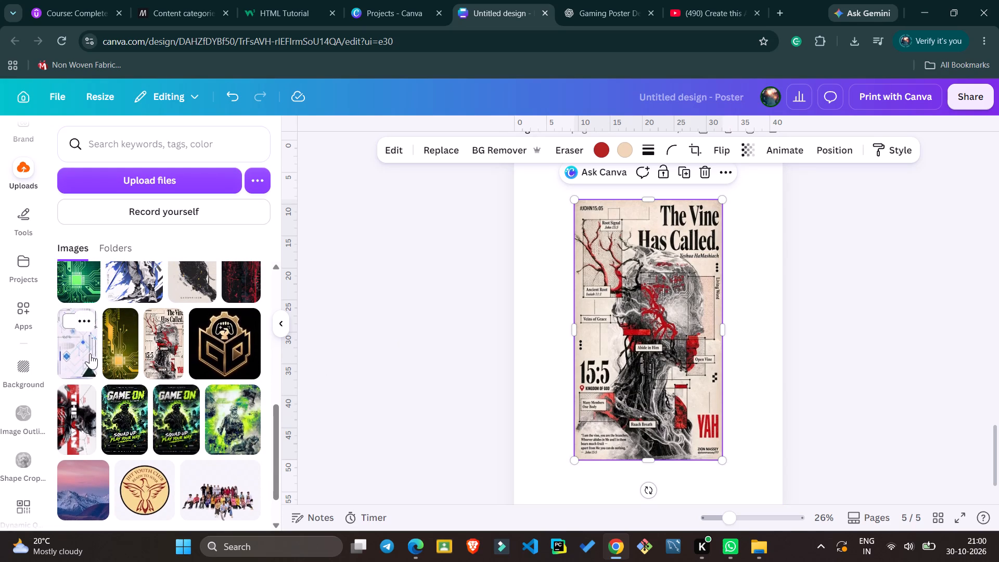
left_click(90, 353)
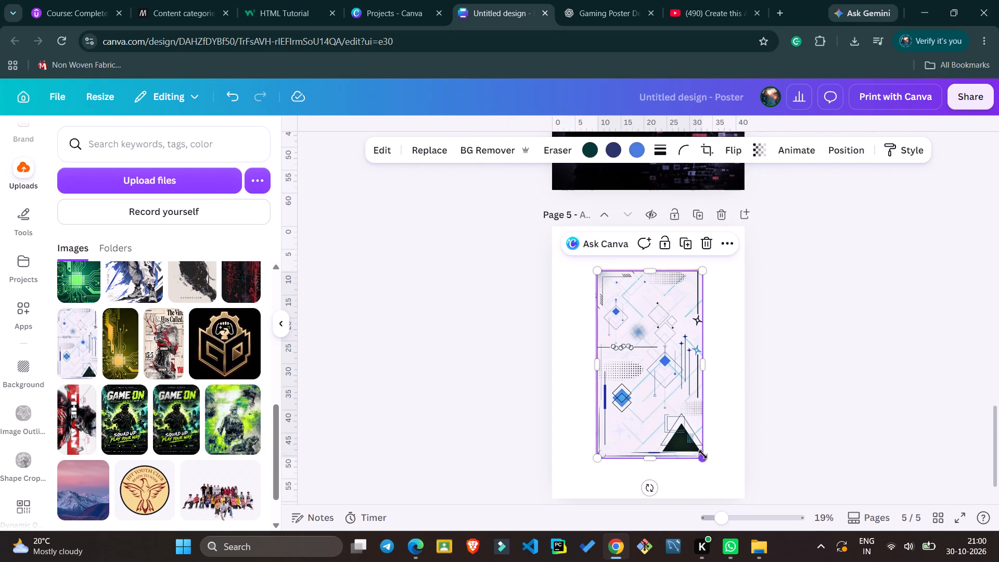
Enlarge the pale geometric image to the page height and extend both its sides until it fills page 5.
left_click_drag(703, 456, 740, 482)
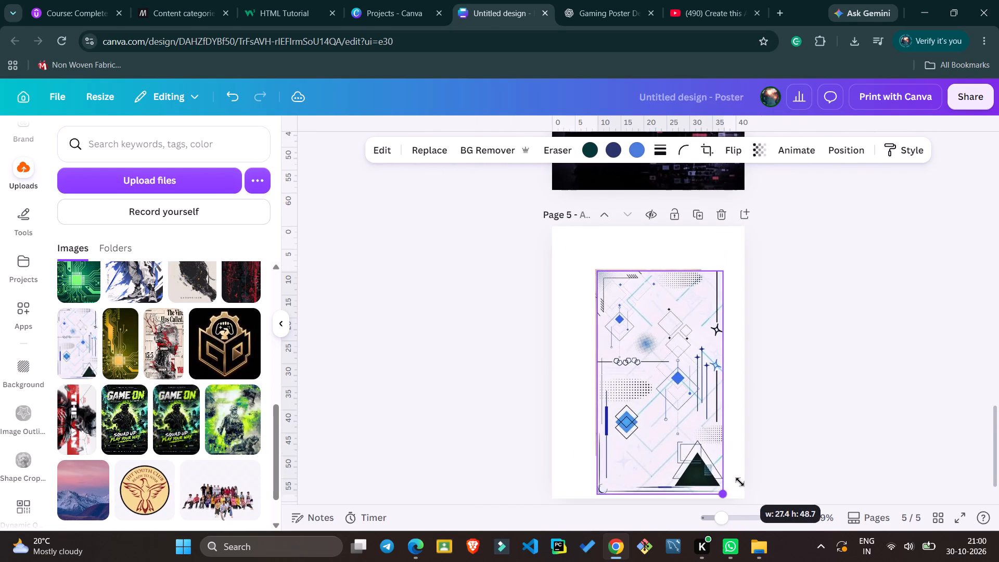
left_click_drag(740, 482, 744, 487)
left_click_drag(594, 271, 552, 235)
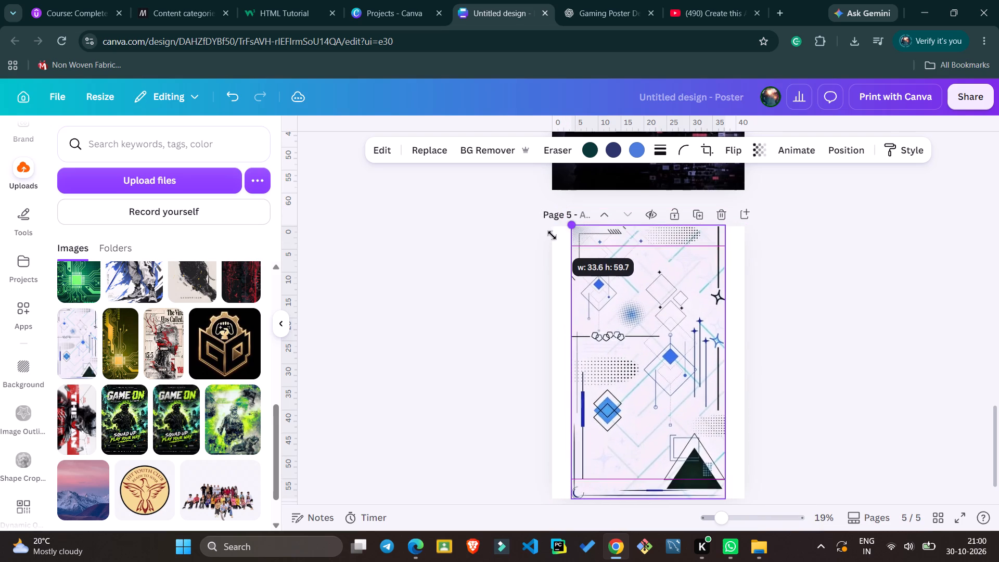
left_click_drag(552, 235, 555, 237)
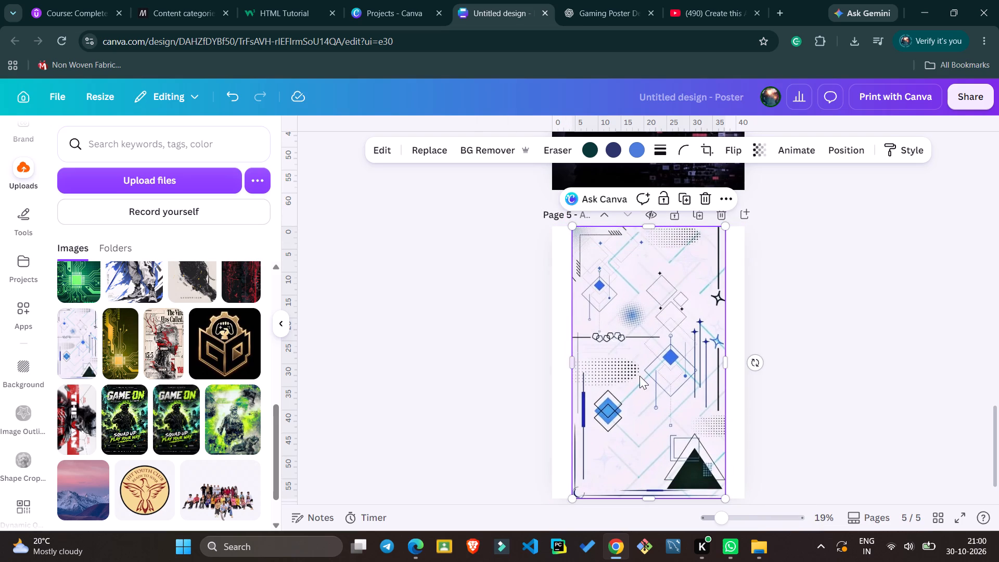
left_click_drag(569, 358, 553, 358)
left_click_drag(726, 364, 744, 367)
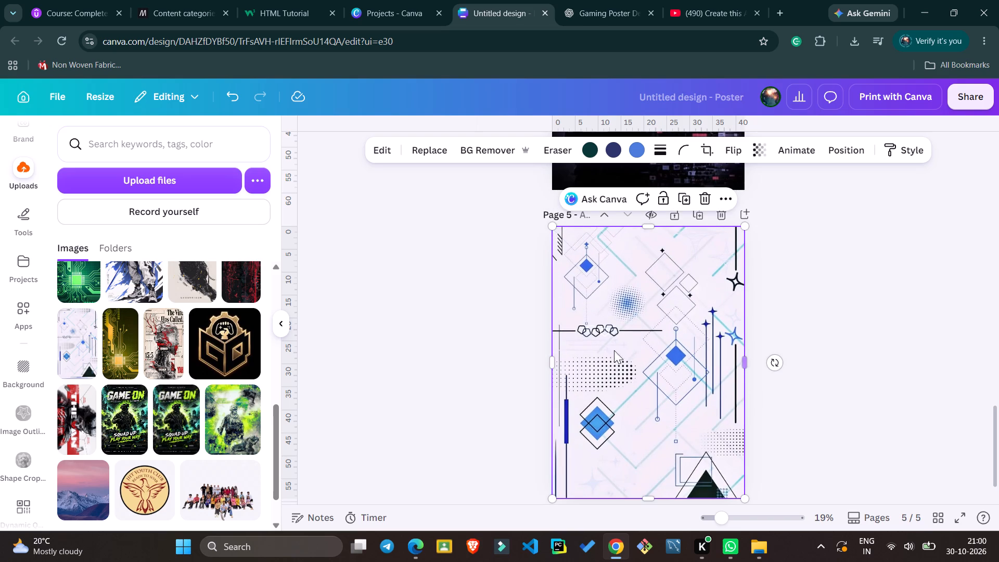
left_click(486, 320)
Move "The Vine Has Called." poster image above the pale geometric image in page 5's layer order.
scroll(486, 320, "down", 1)
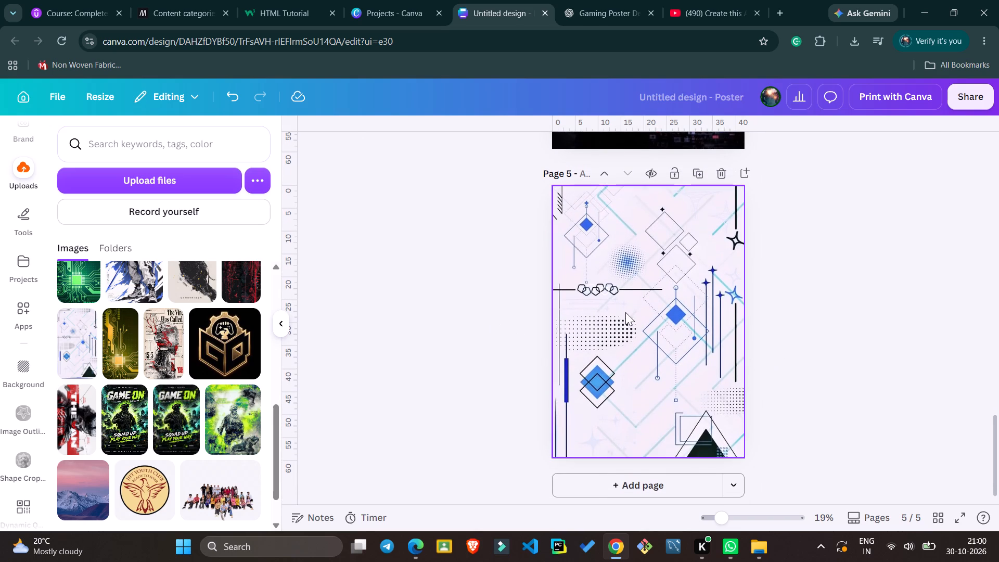
left_click(609, 287)
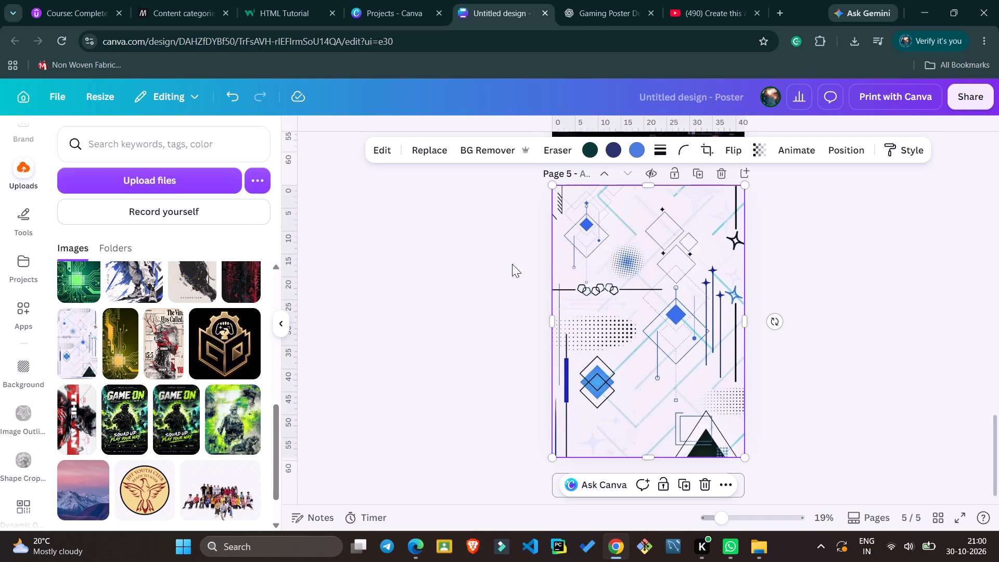
left_click(839, 148)
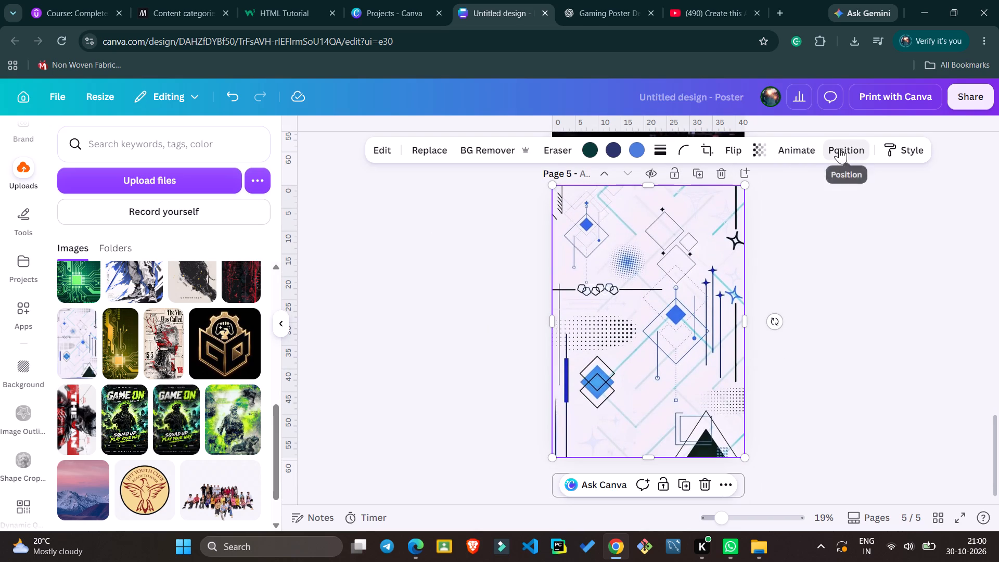
left_click(219, 174)
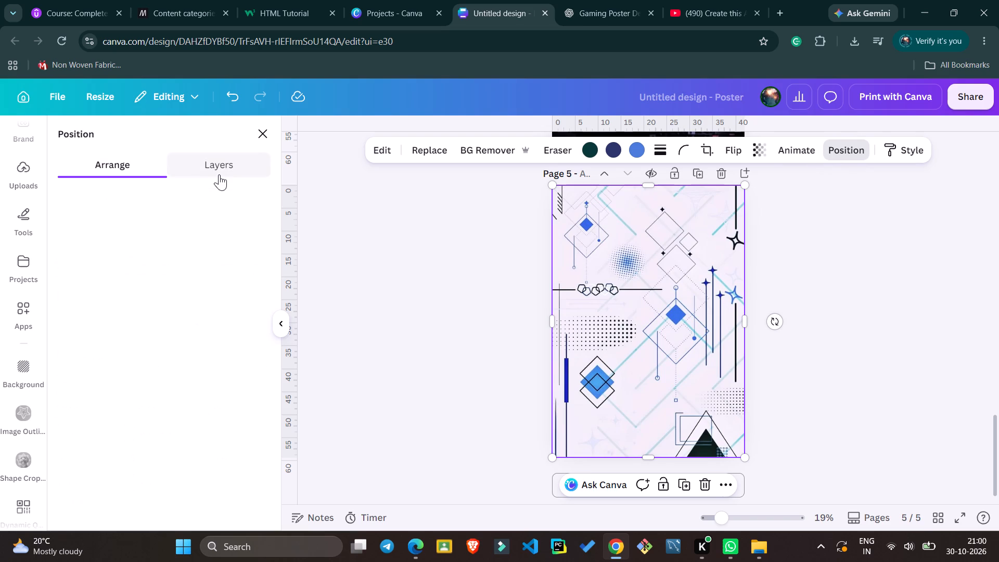
left_click(168, 274)
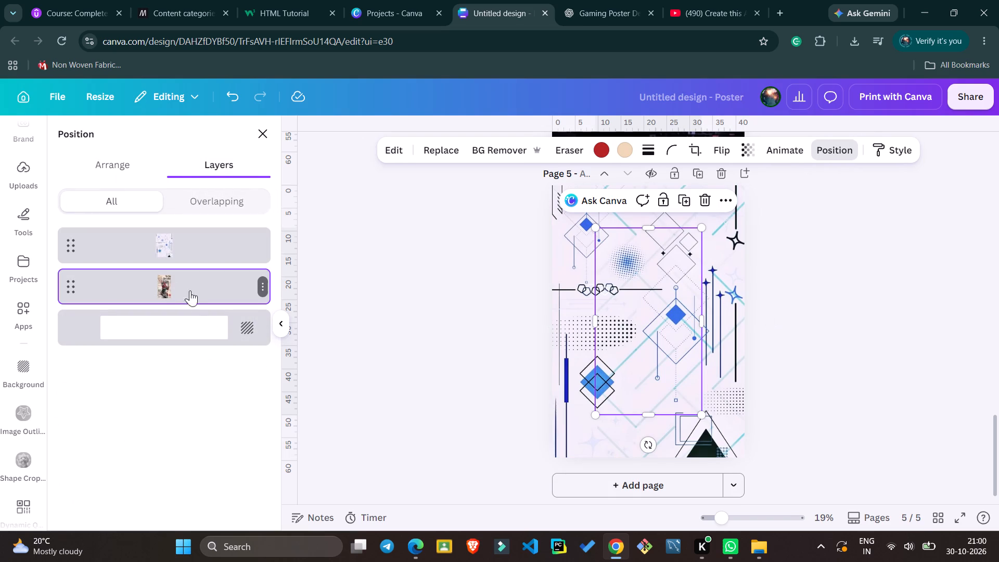
left_click_drag(181, 280, 170, 234)
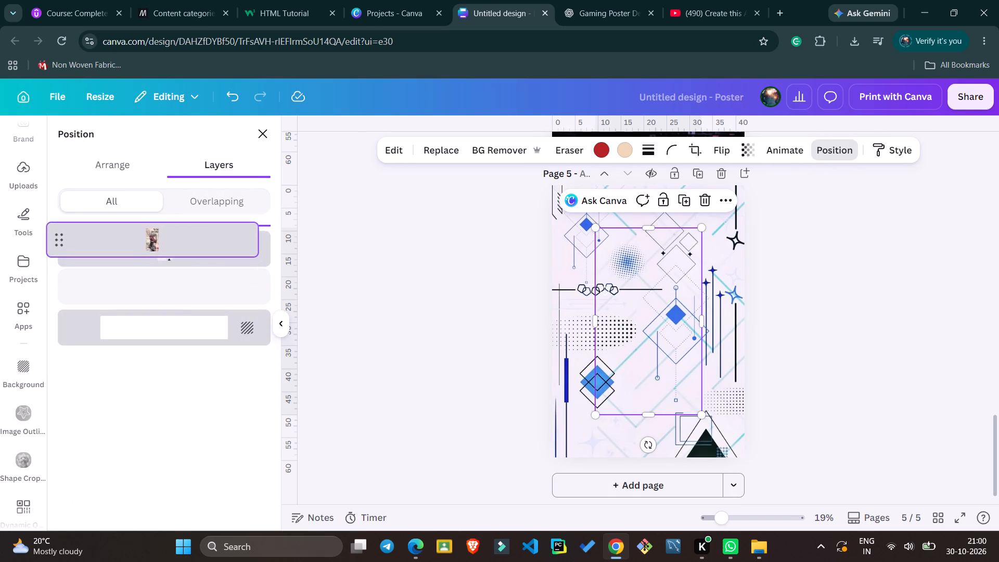
left_click_drag(170, 234, 170, 233)
Delete "The Vine Has Called." poster image from page 5.
left_click(657, 351)
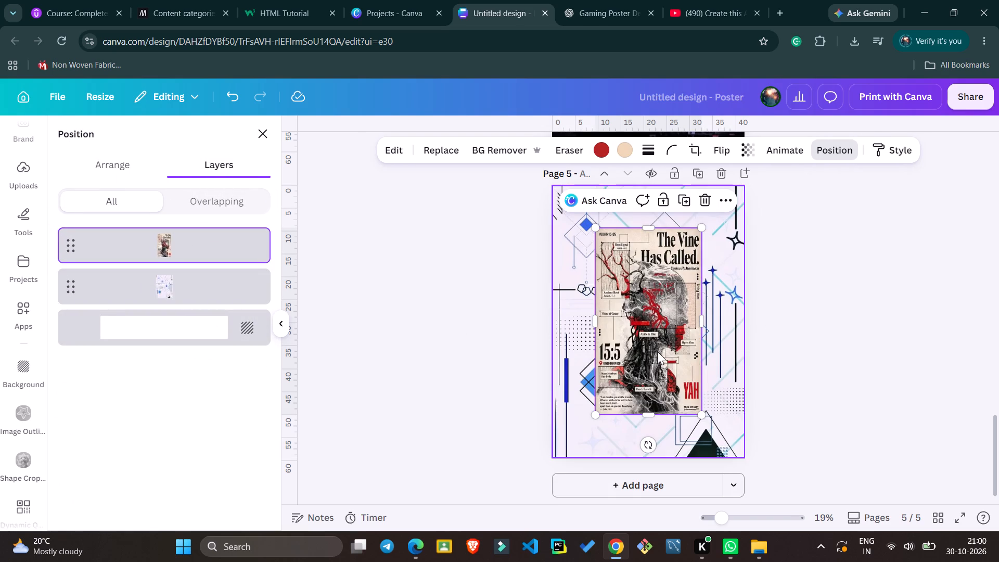
scroll(657, 351, "up", 1)
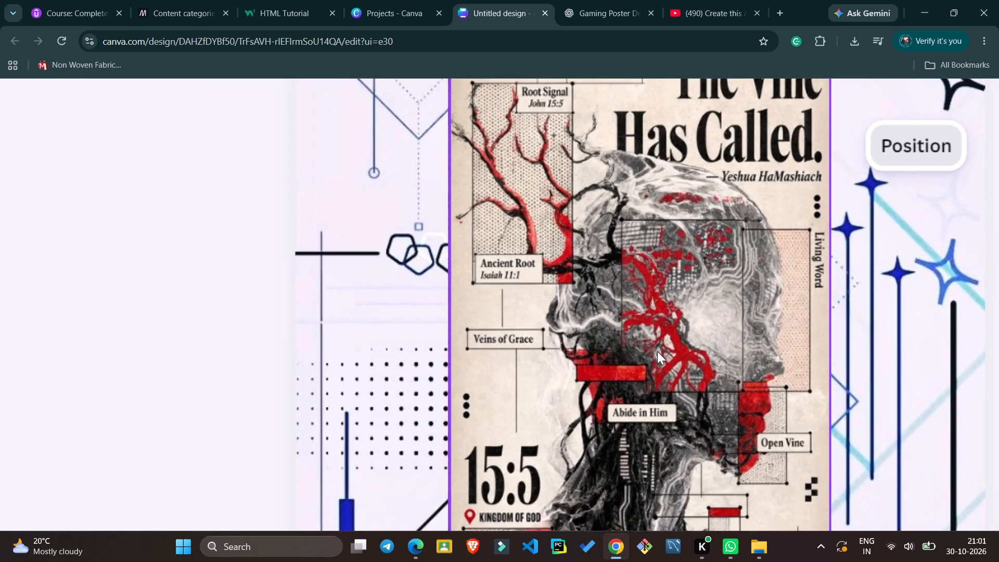
scroll(657, 351, "up", 1)
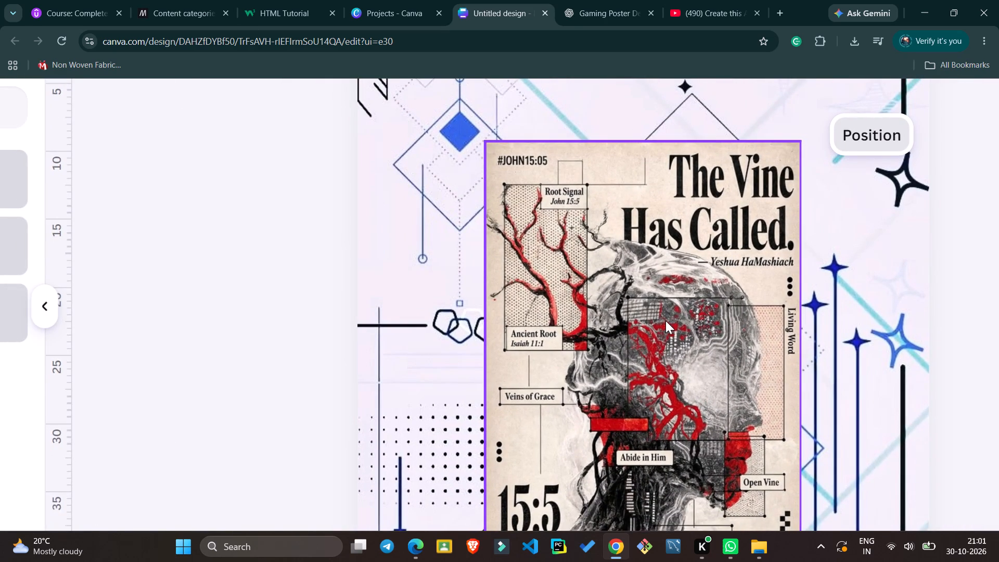
scroll(665, 321, "down", 2)
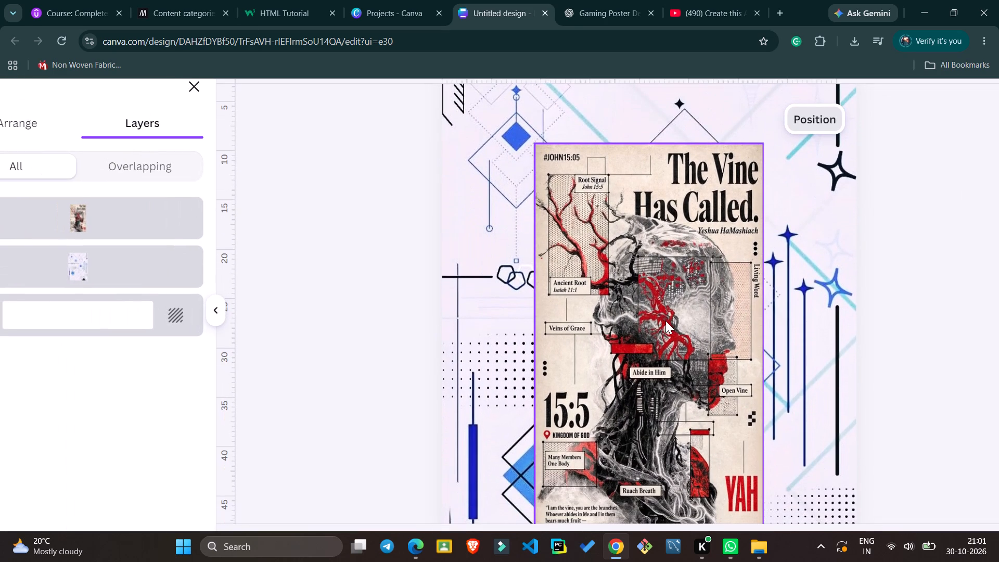
scroll(665, 321, "down", 1)
key("Delete")
left_click(665, 321)
key("Delete")
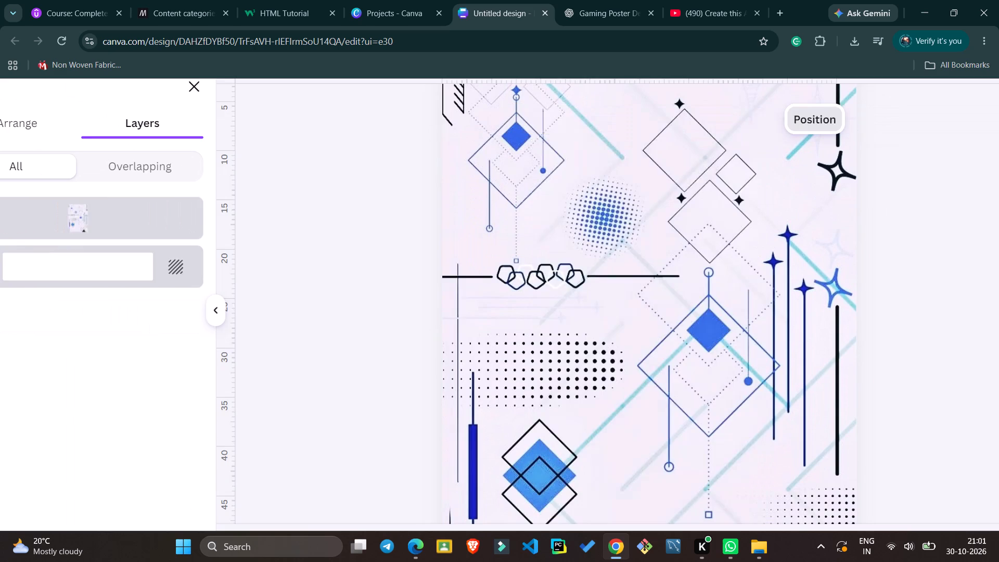
Split the pale geometric image on page 5 into separate editable elements with Magic Layers.
left_click(619, 290)
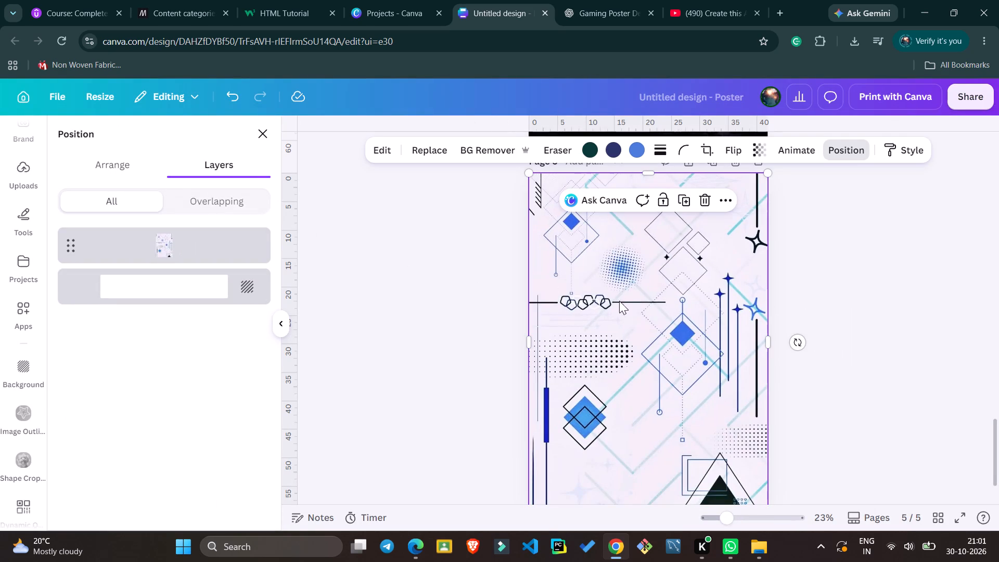
left_click(385, 145)
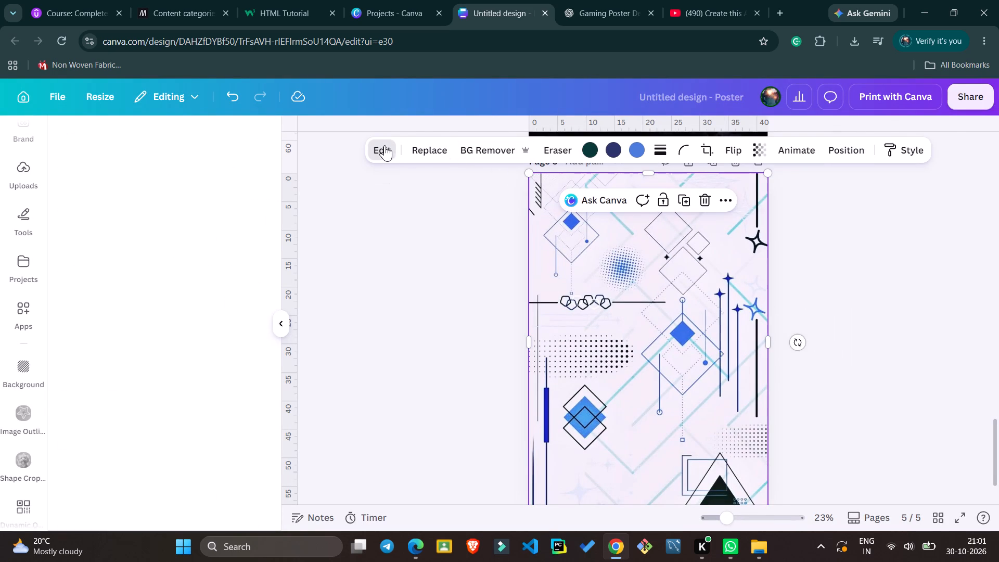
scroll(163, 444, "left", 2)
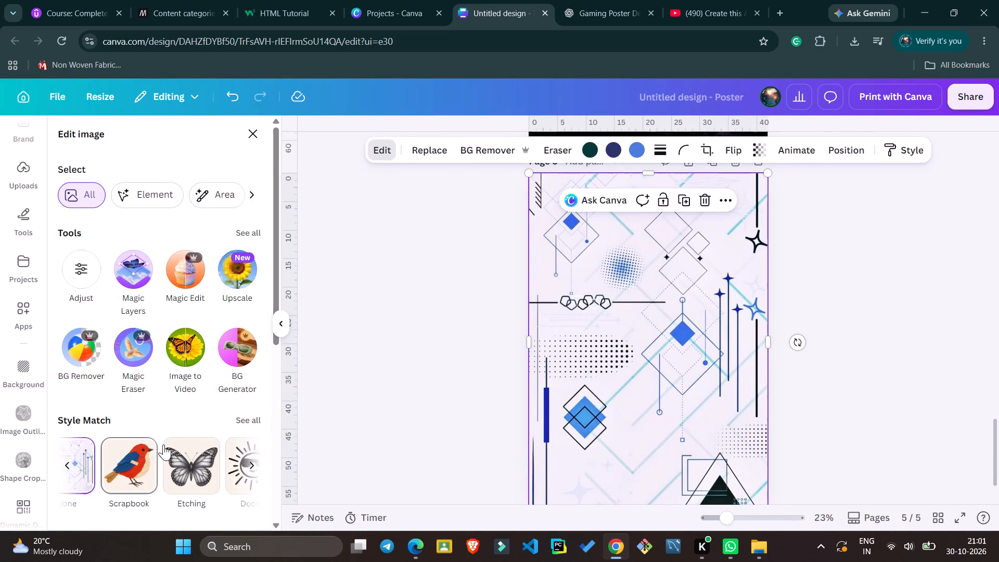
scroll(163, 444, "left", 4)
scroll(163, 444, "right", 1)
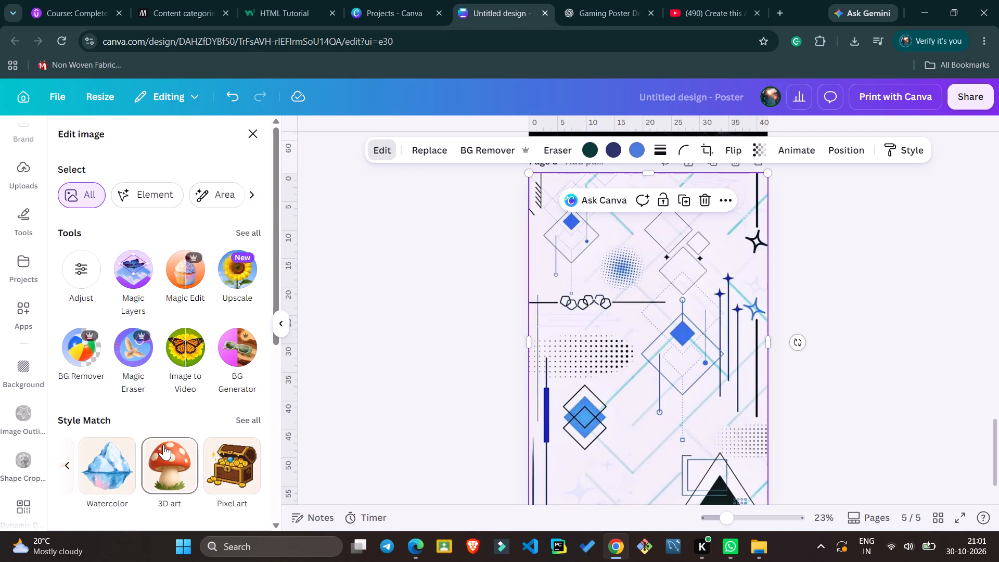
scroll(163, 444, "right", 1)
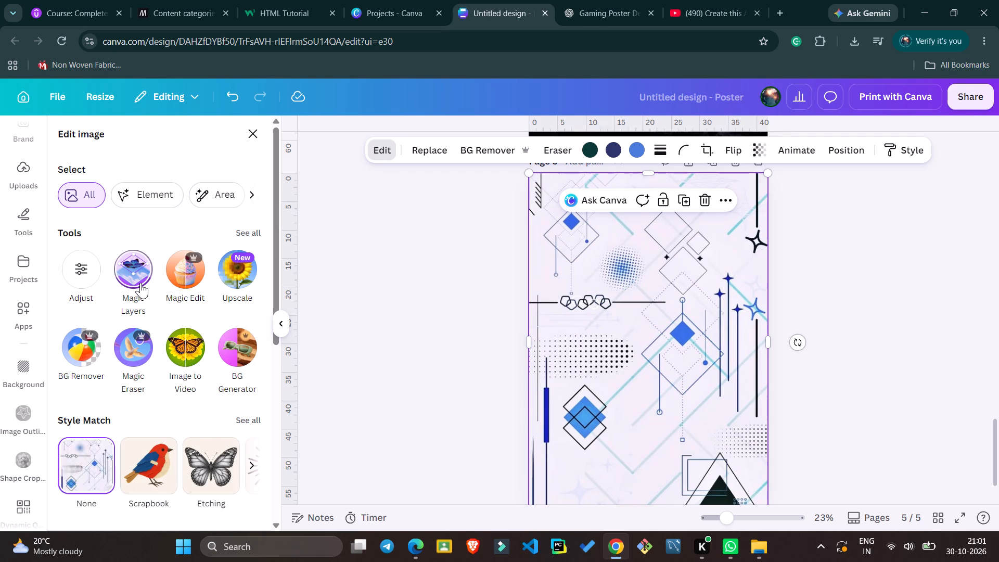
left_click(140, 283)
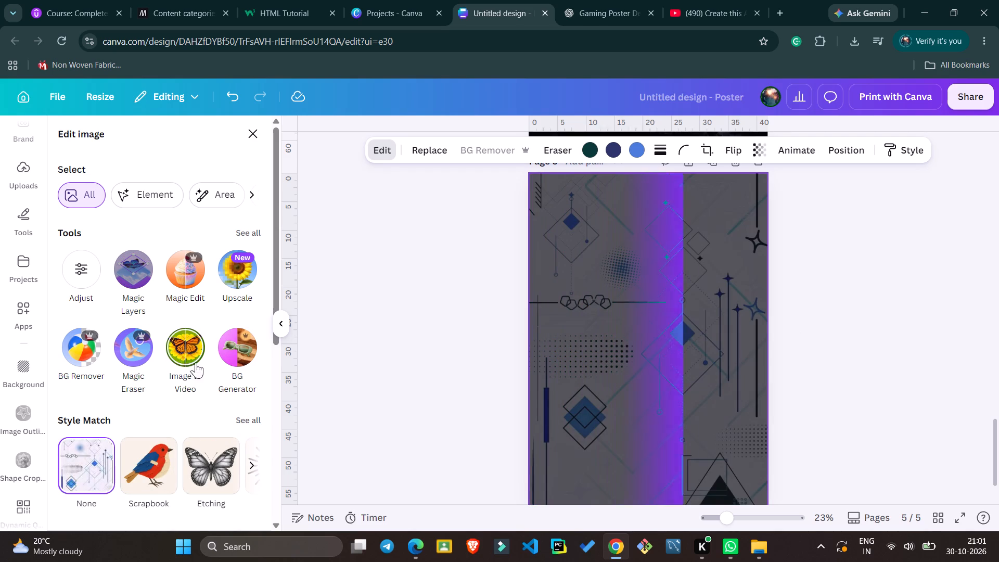
scroll(246, 361, "left", 1)
left_click_drag(998, 386, 998, 446)
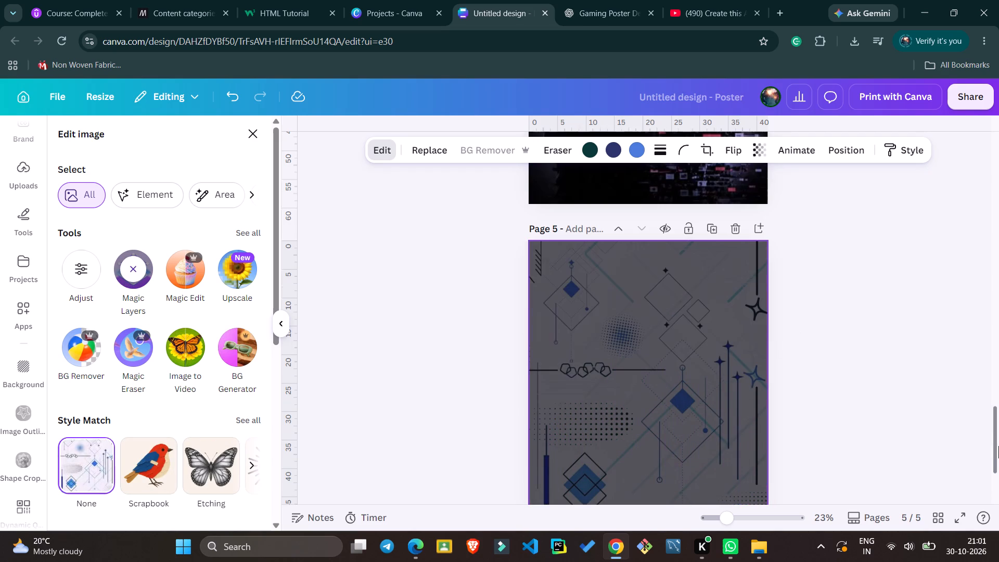
left_click_drag(998, 446, 998, 444)
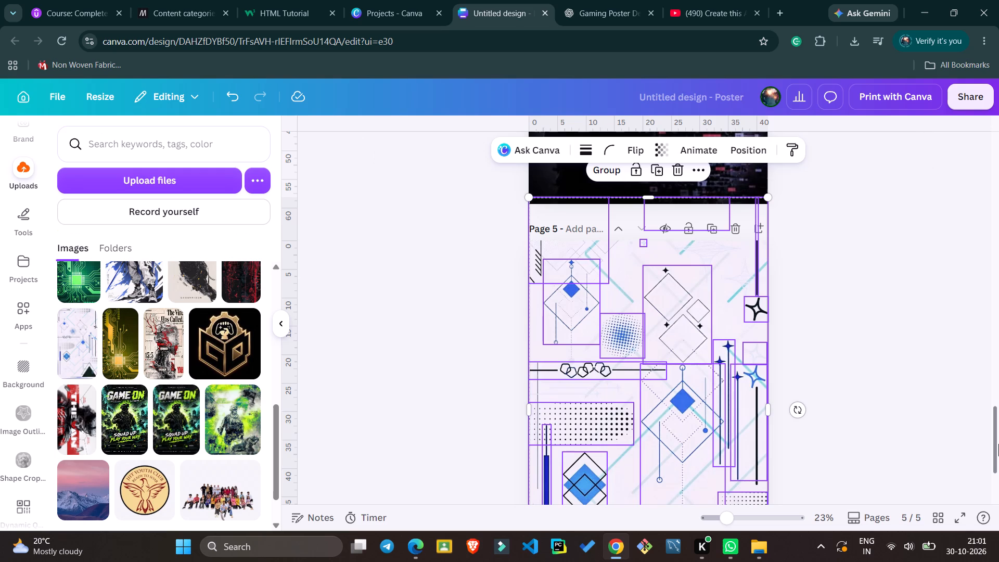
Inspect the separated elements on page 5, selecting the small blue diamond ornament near the upper corner.
left_click(487, 273)
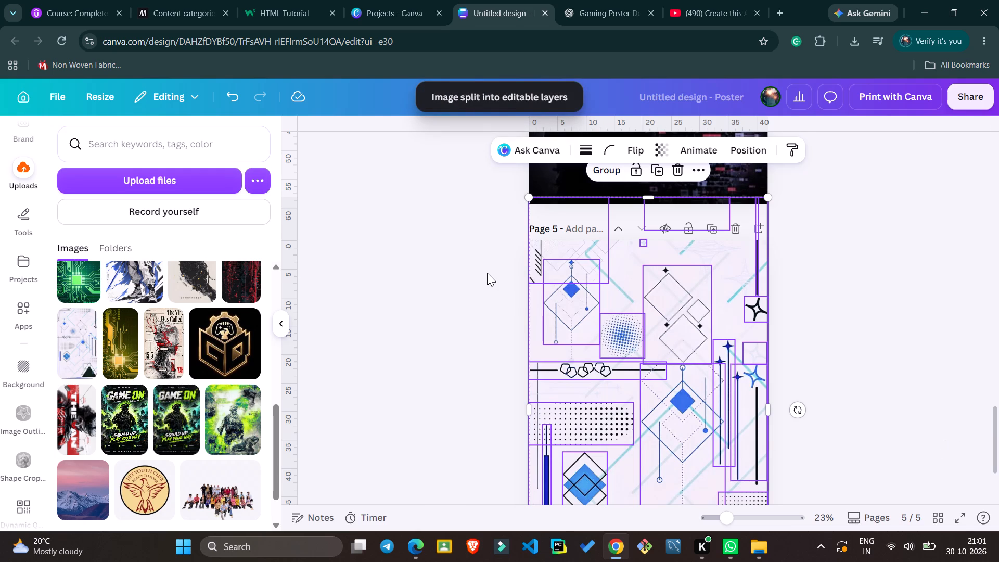
left_click(569, 305)
left_click(586, 297)
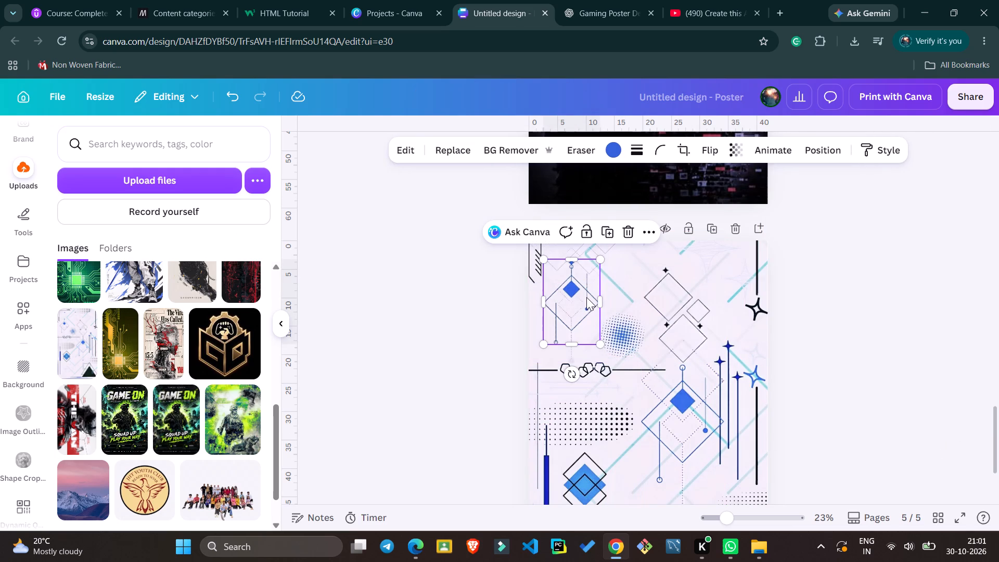
left_click(451, 270)
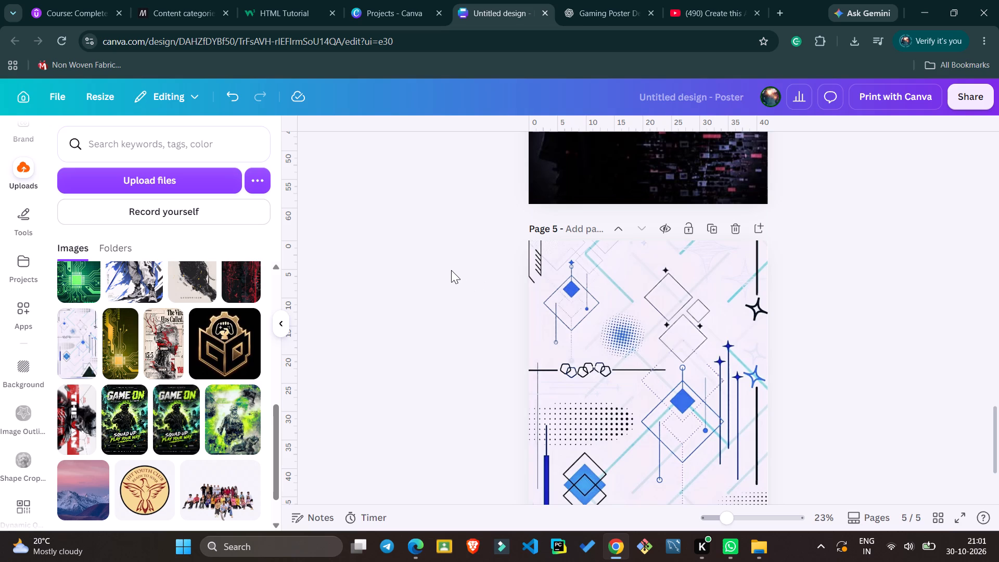
scroll(458, 319, "down", 2)
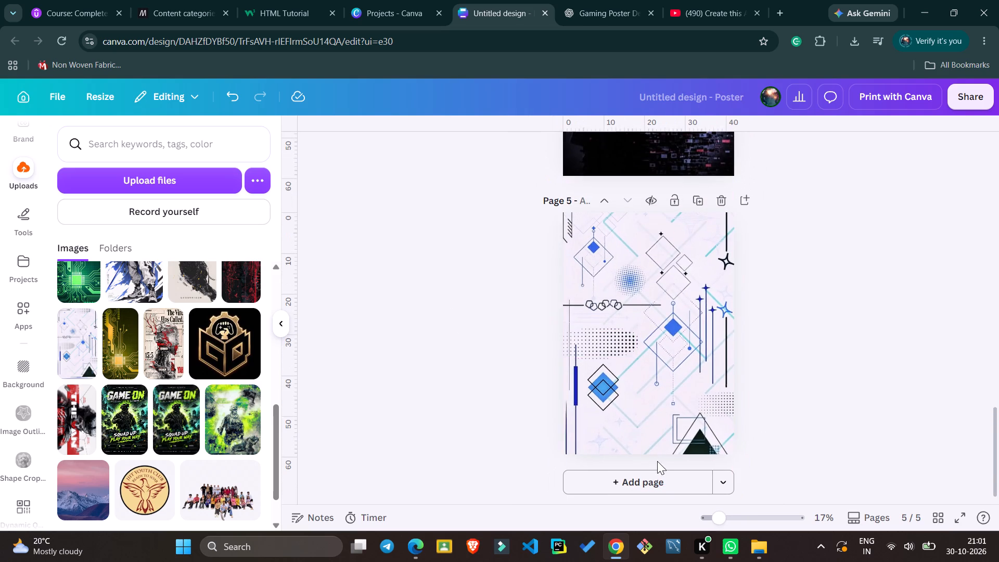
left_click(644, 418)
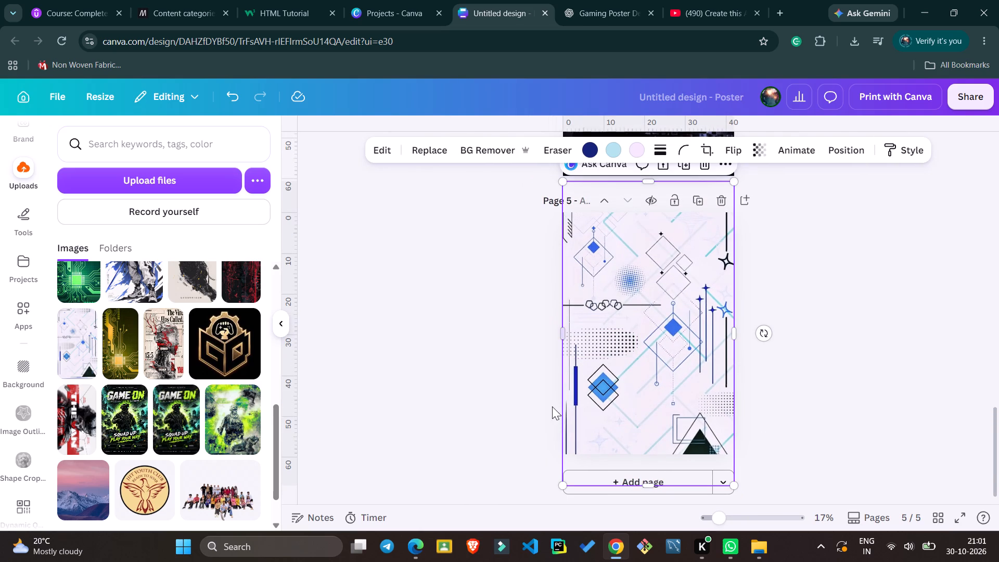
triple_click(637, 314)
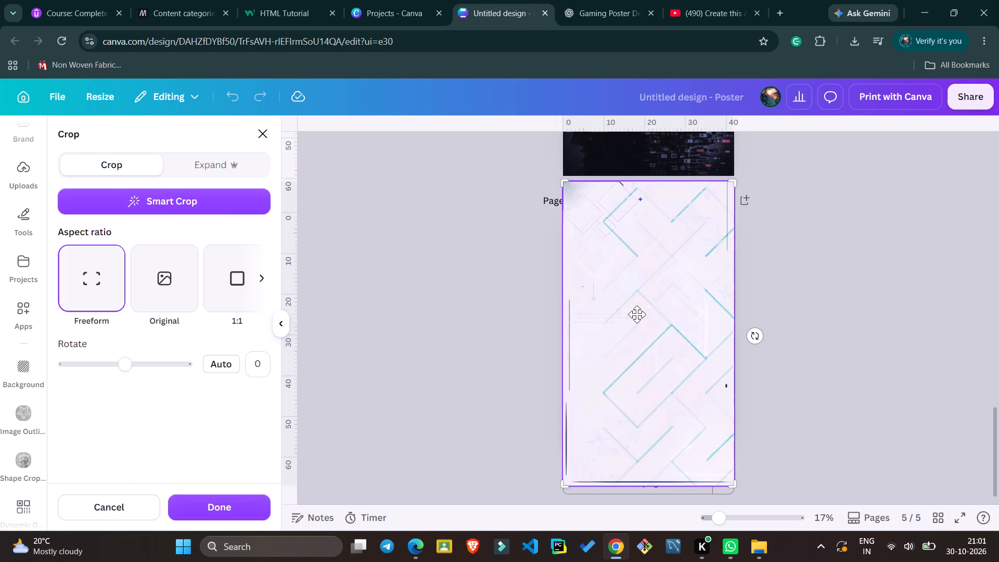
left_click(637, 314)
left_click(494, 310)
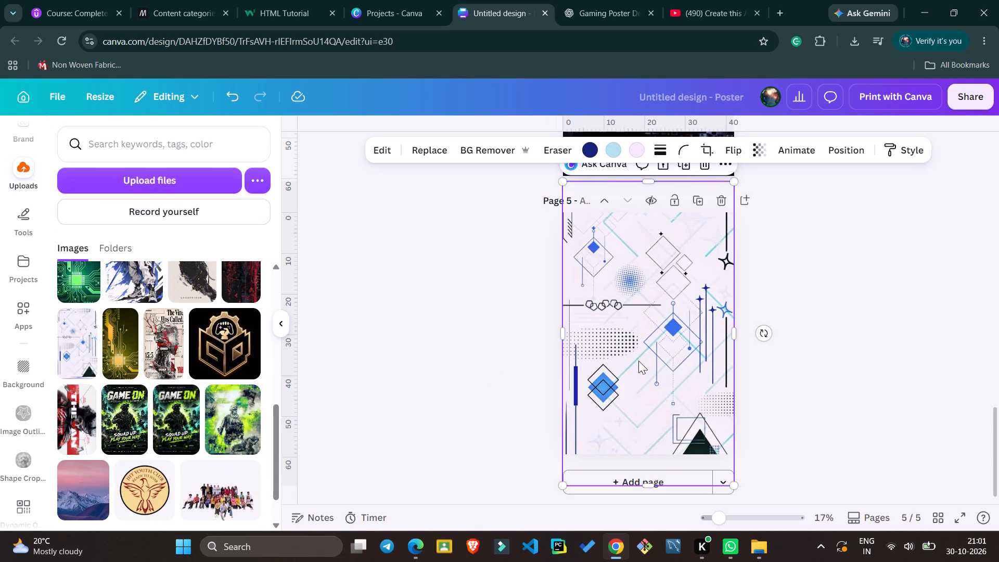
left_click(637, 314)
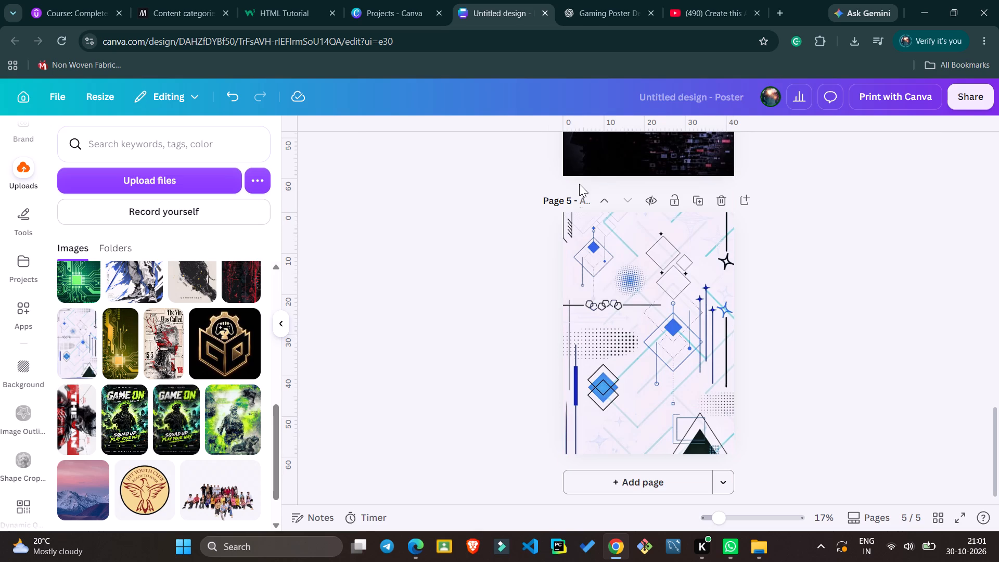
Trim the pale background layer's upper and lower edges to page 5's edges, making it about 42 wide by 59.6 high.
left_click(625, 239)
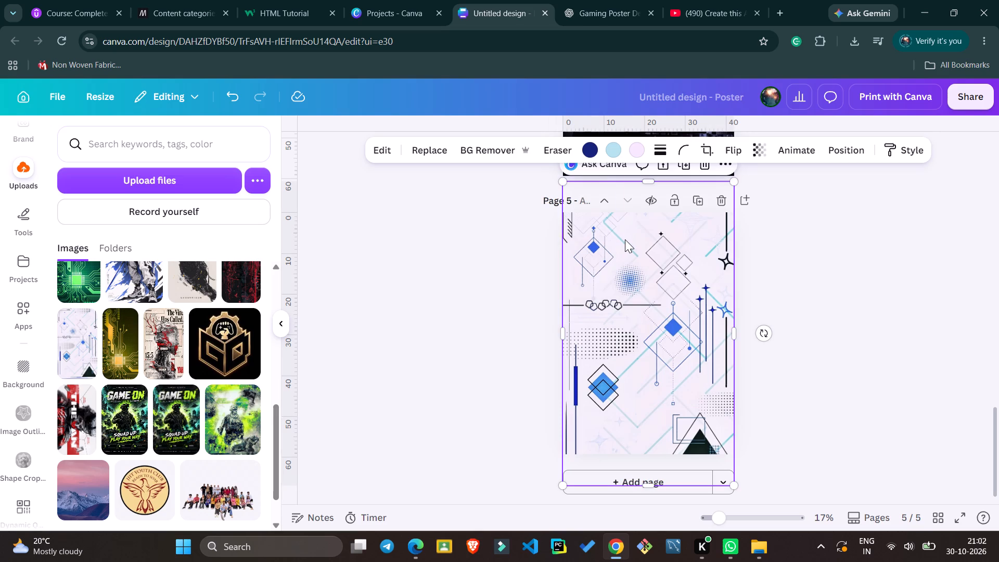
left_click_drag(645, 180, 648, 209)
left_click_drag(651, 483, 651, 445)
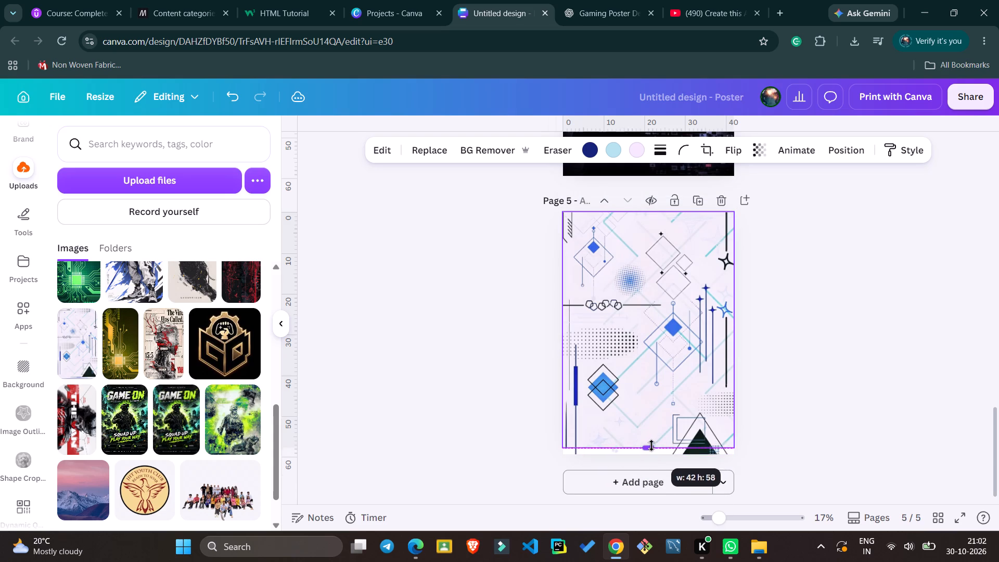
left_click_drag(651, 445, 658, 454)
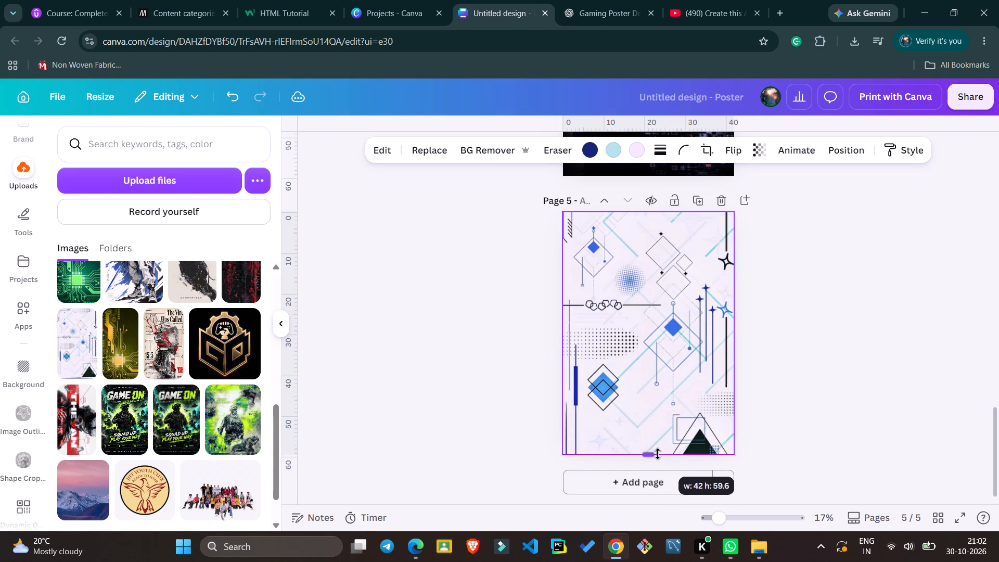
left_click_drag(658, 454, 657, 454)
left_click(531, 403)
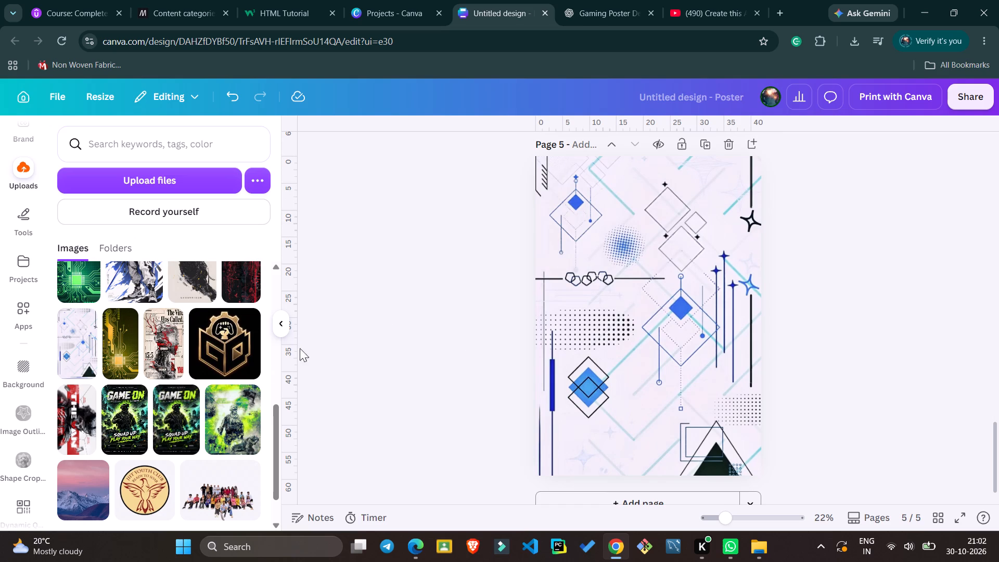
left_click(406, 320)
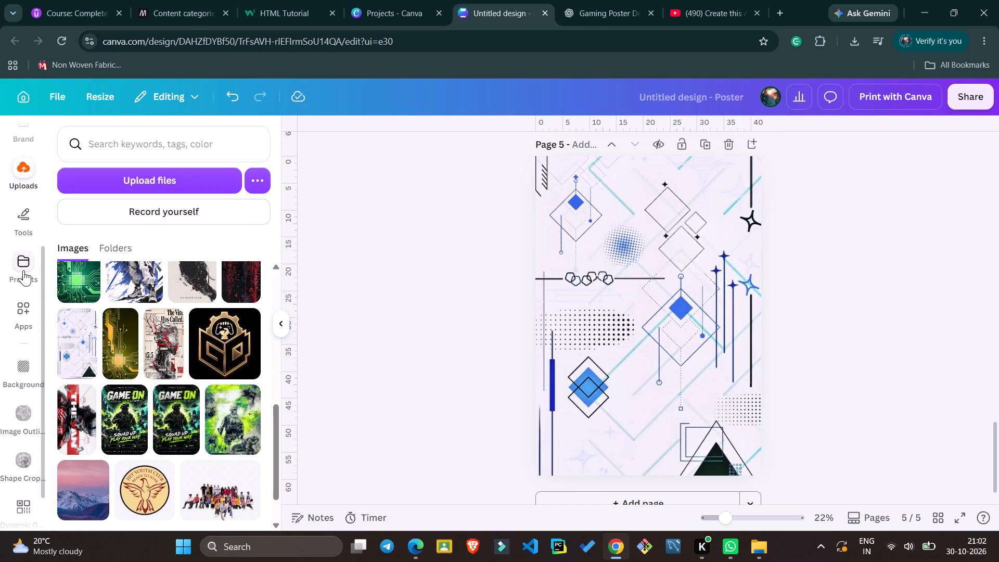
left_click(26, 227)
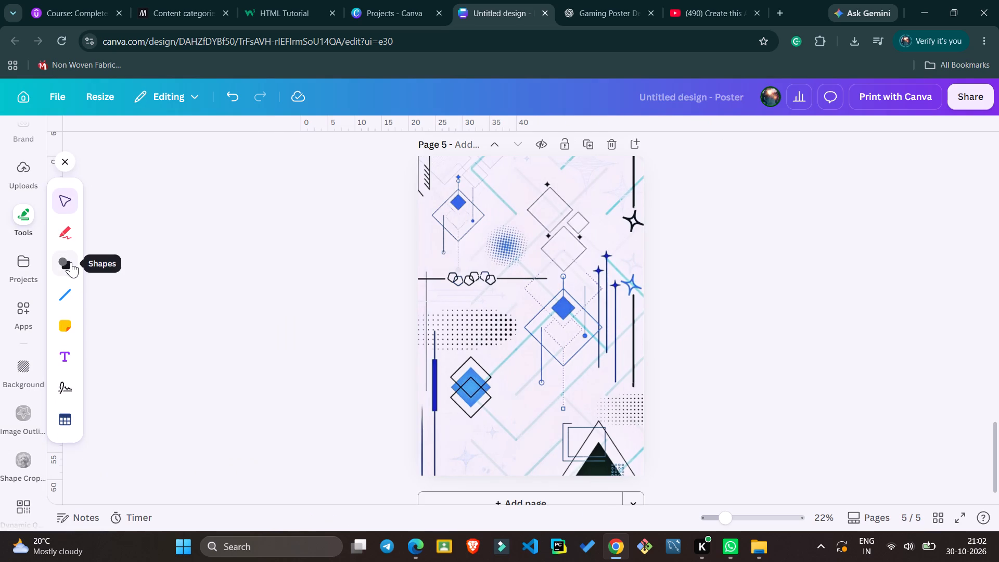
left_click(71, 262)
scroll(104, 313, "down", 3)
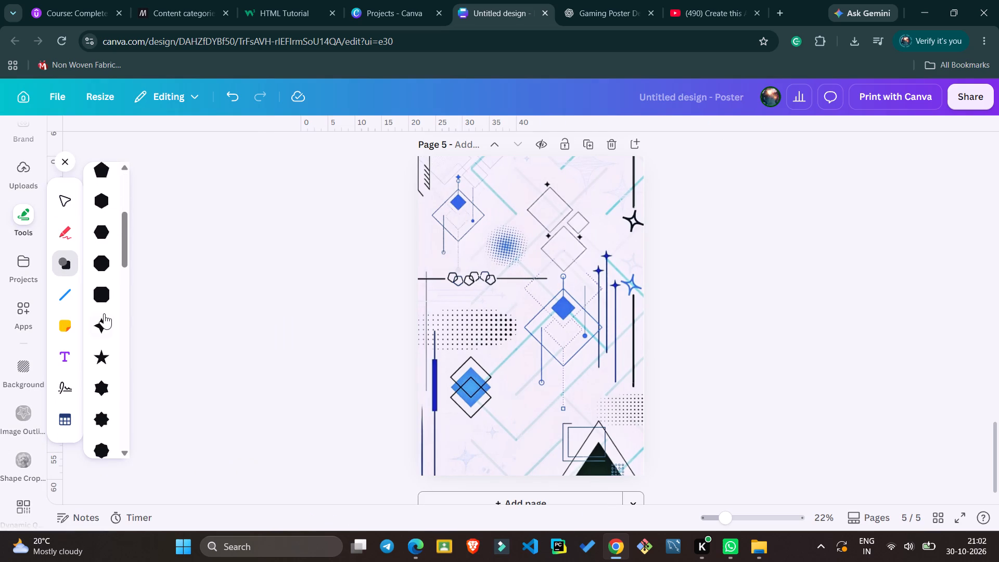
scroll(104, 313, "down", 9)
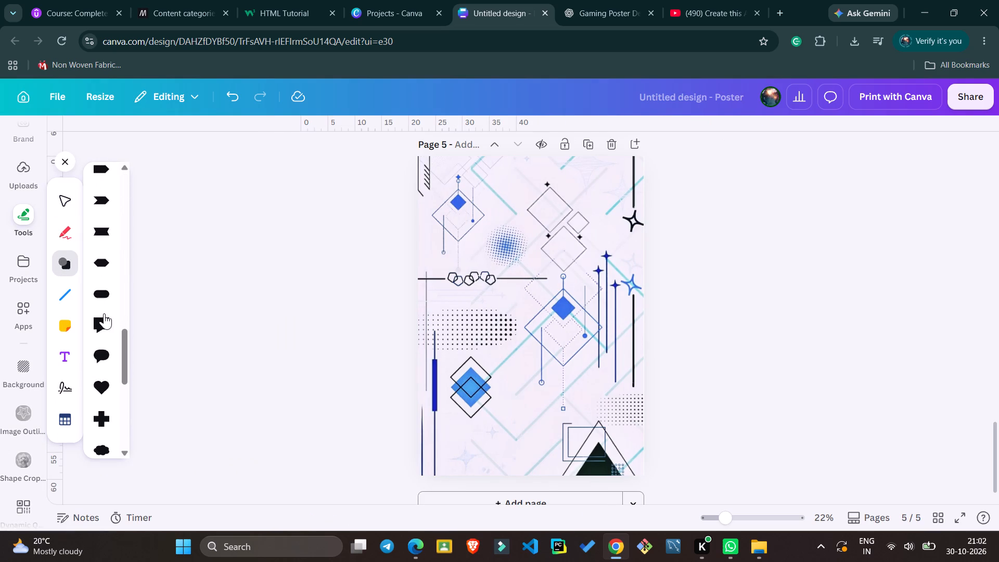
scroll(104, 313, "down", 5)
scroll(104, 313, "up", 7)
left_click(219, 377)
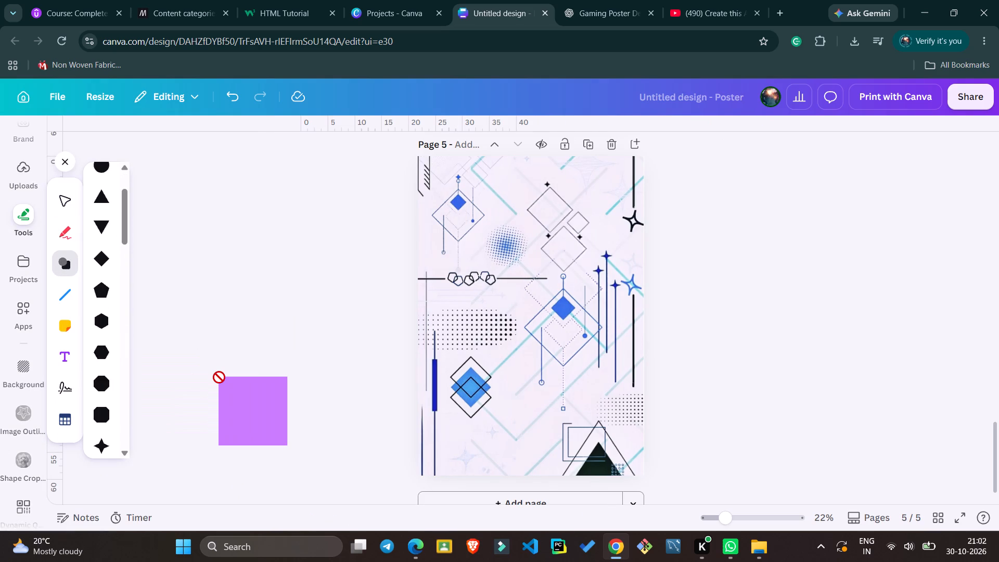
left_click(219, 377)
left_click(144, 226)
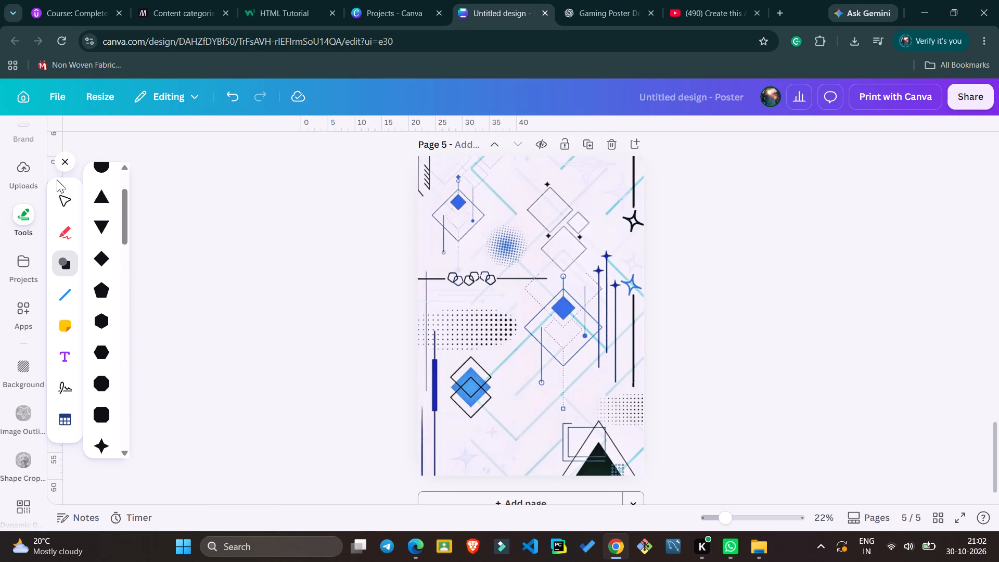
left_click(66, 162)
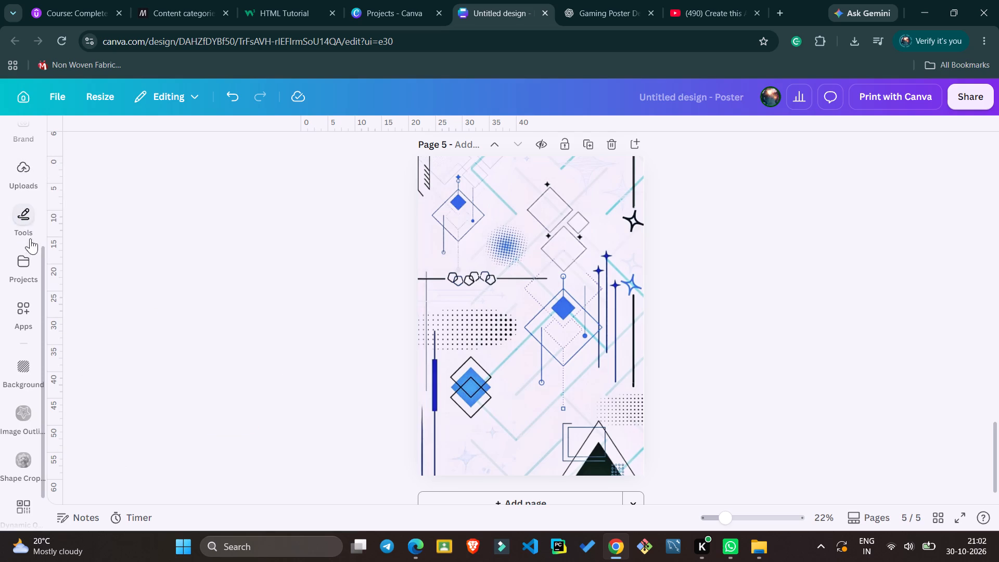
Search the elements for "bold line" and add the straight line shape with diamond ends to page 5.
scroll(24, 282, "up", 3)
left_click(26, 234)
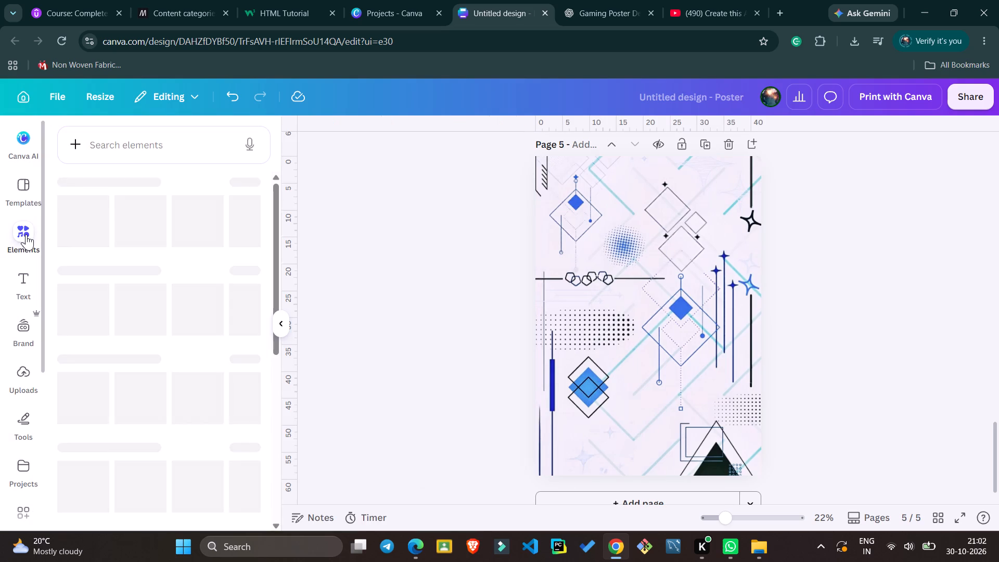
left_click(147, 150)
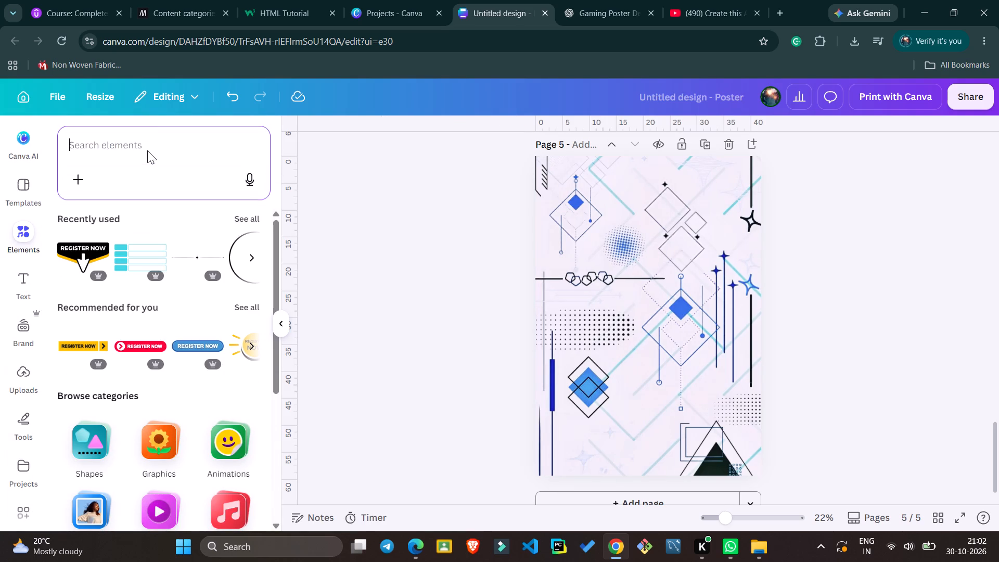
type("bold line")
key("Return")
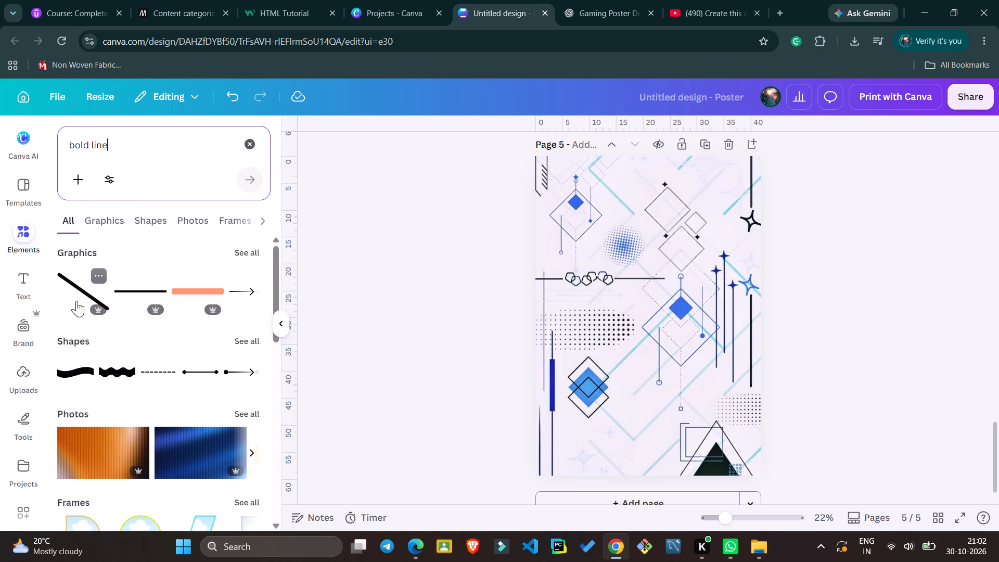
scroll(157, 316, "down", 1)
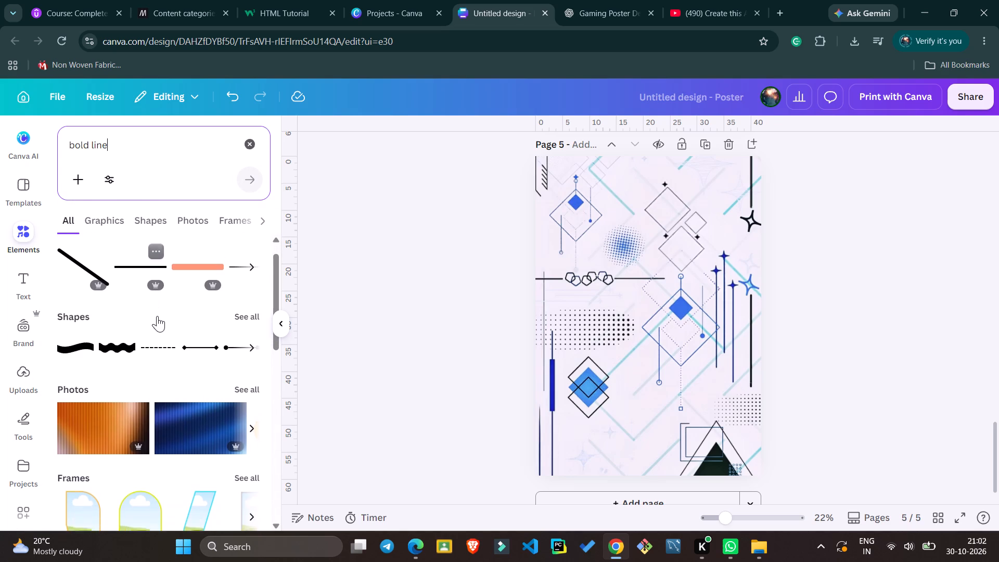
scroll(157, 316, "down", 2)
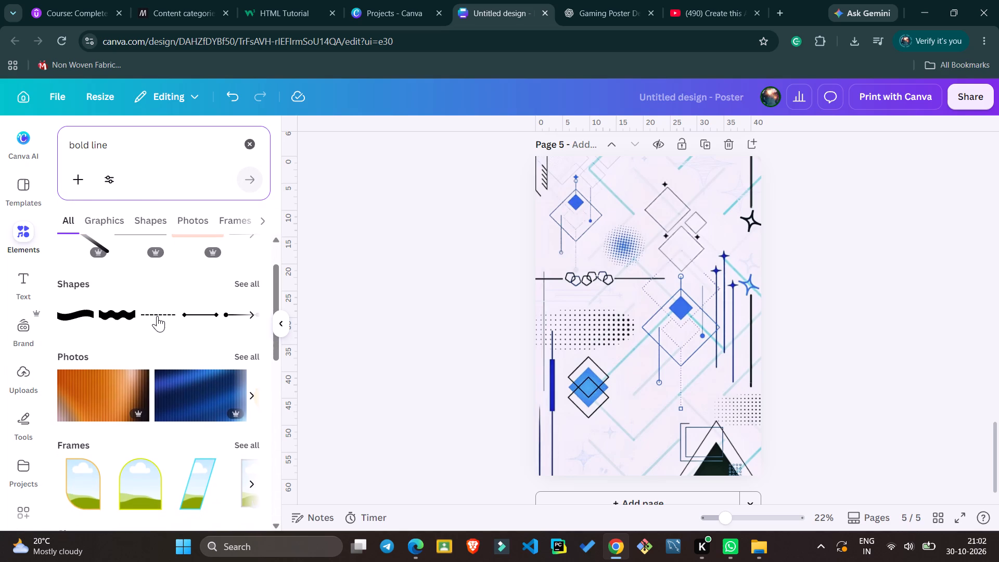
scroll(157, 316, "down", 1)
left_click(206, 293)
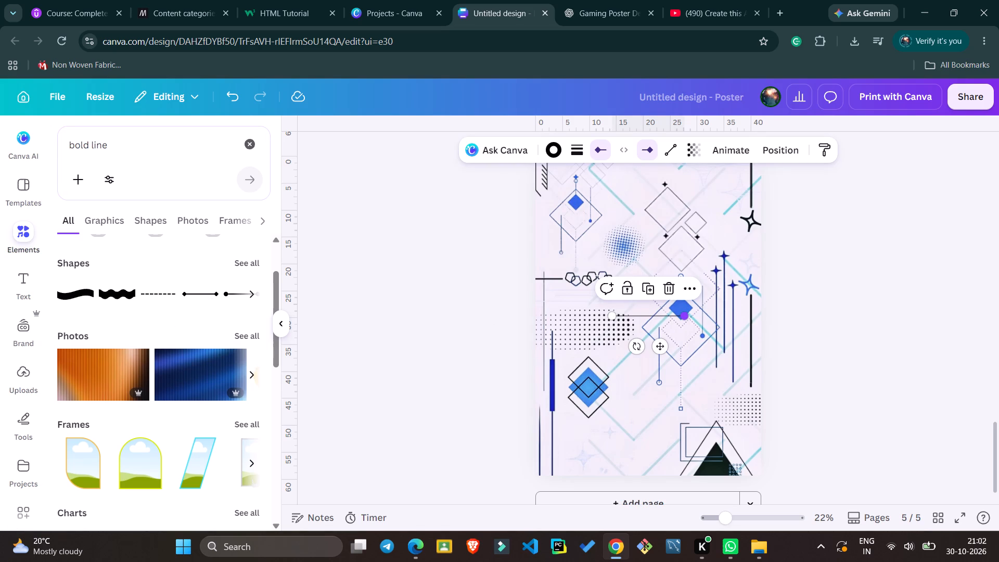
Thicken the new diamond-ended line on page 5 to a stroke weight of about 20.
left_click(575, 154)
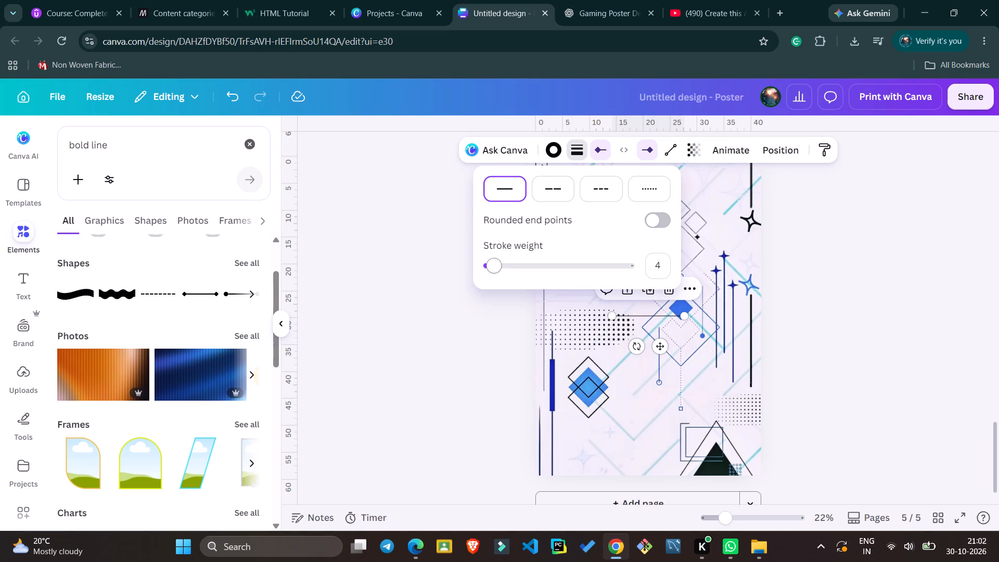
left_click_drag(493, 268, 645, 284)
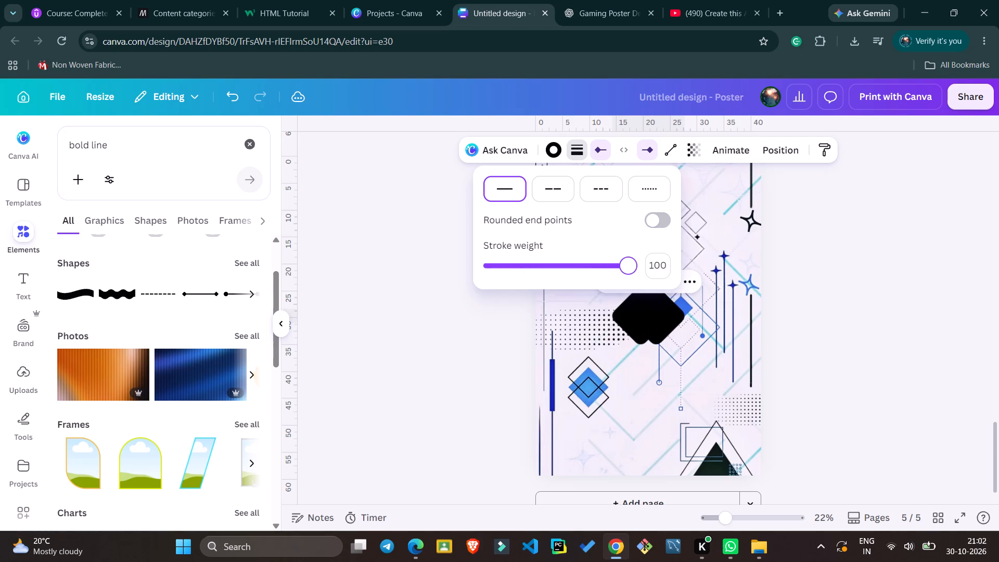
left_click_drag(645, 284, 516, 289)
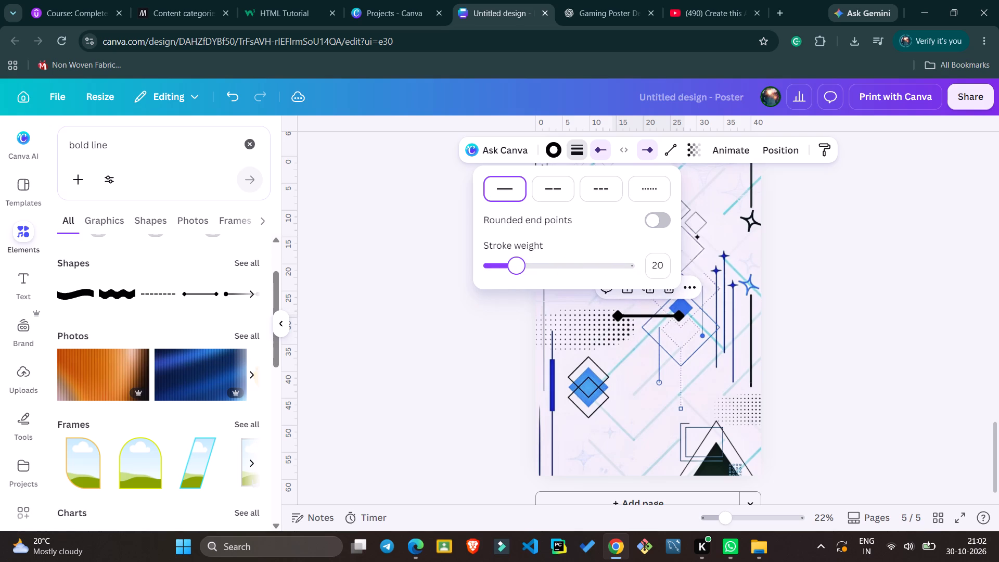
left_click_drag(516, 289, 517, 284)
left_click(439, 350)
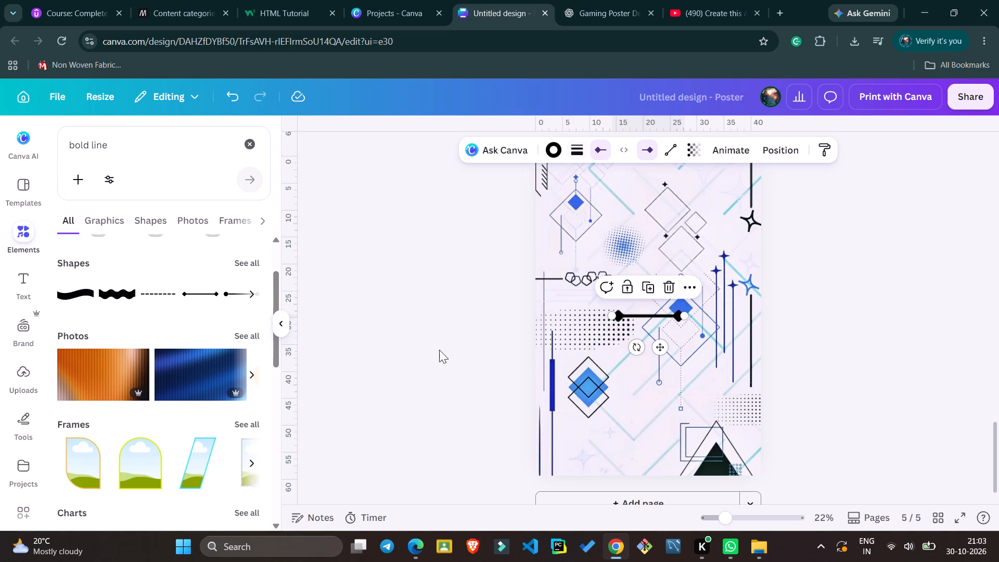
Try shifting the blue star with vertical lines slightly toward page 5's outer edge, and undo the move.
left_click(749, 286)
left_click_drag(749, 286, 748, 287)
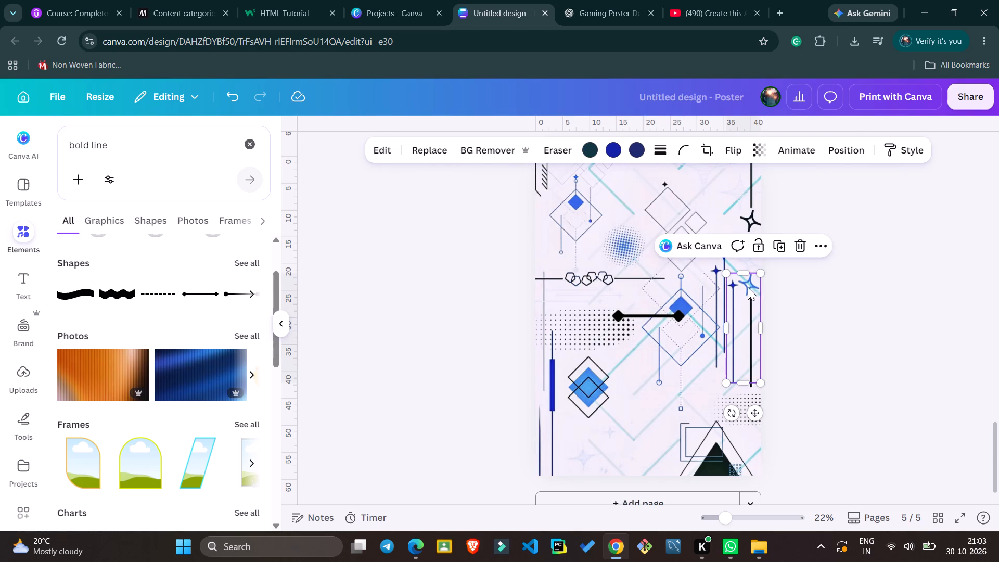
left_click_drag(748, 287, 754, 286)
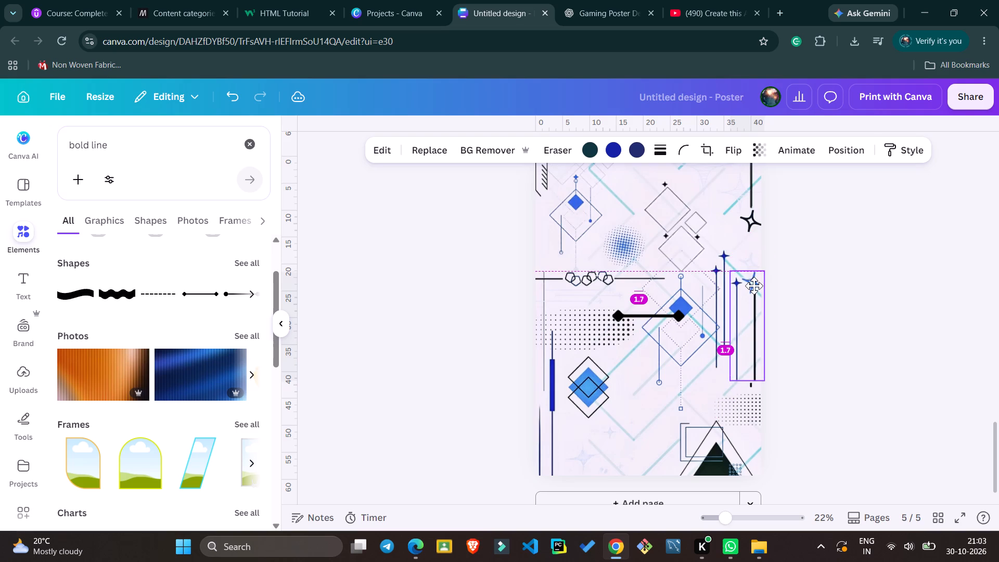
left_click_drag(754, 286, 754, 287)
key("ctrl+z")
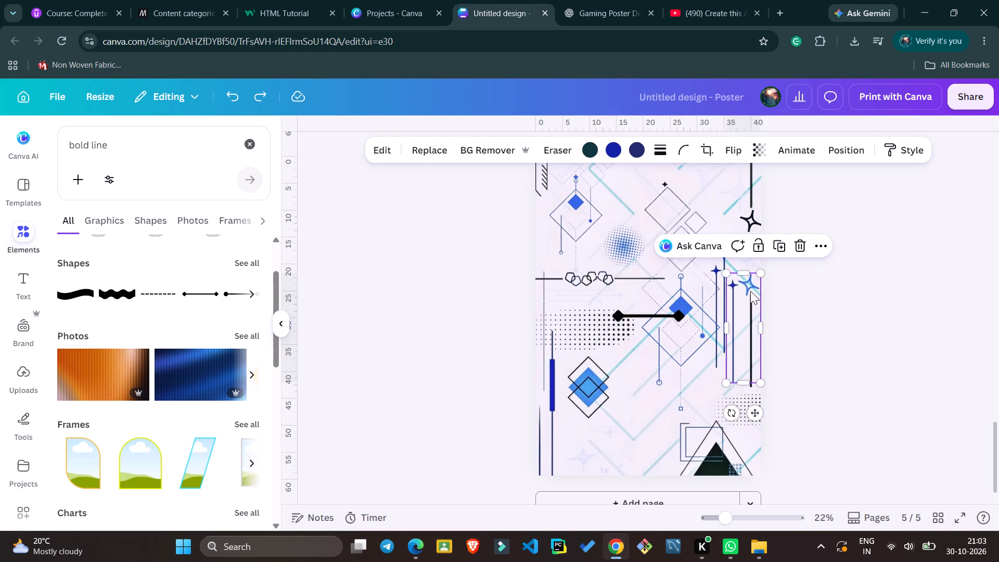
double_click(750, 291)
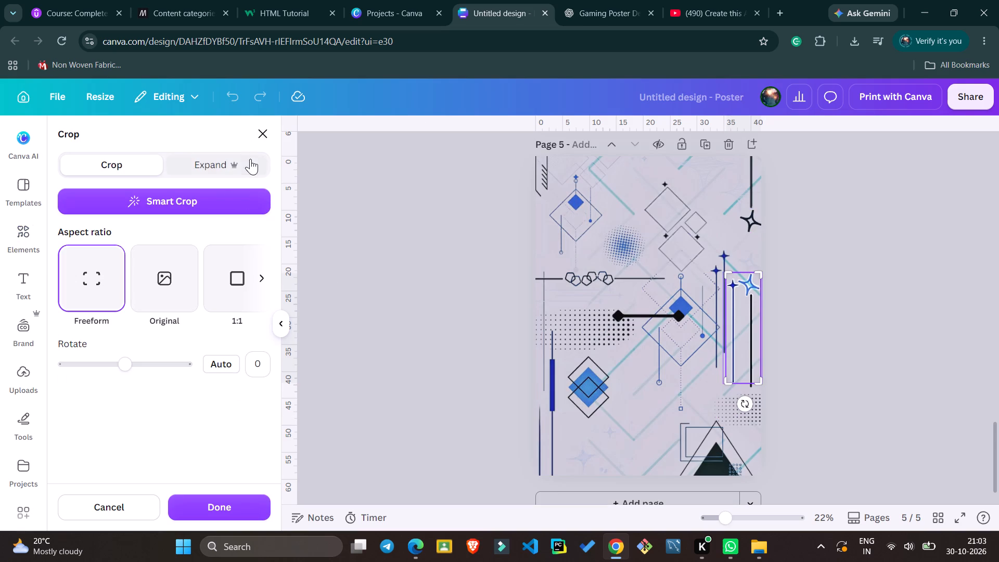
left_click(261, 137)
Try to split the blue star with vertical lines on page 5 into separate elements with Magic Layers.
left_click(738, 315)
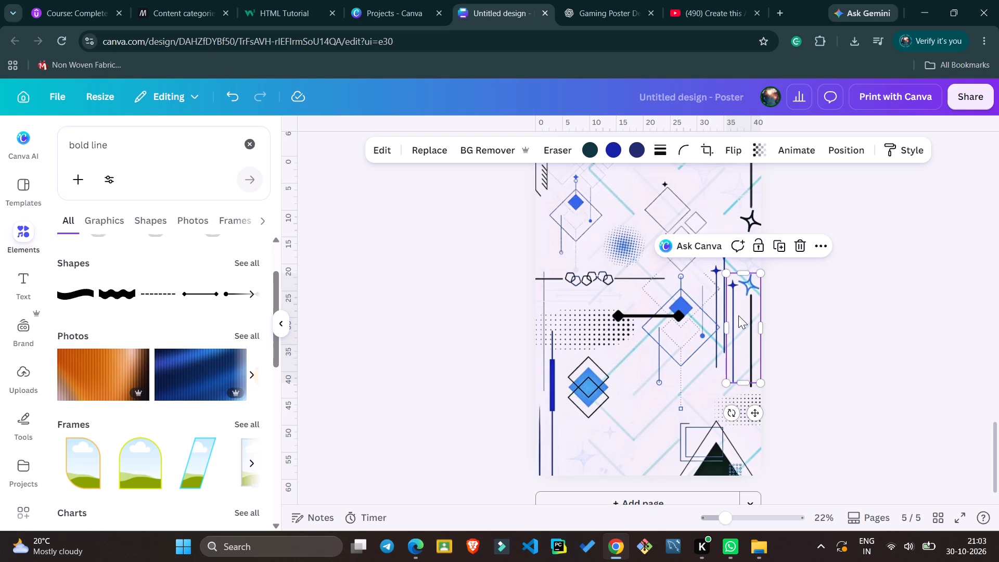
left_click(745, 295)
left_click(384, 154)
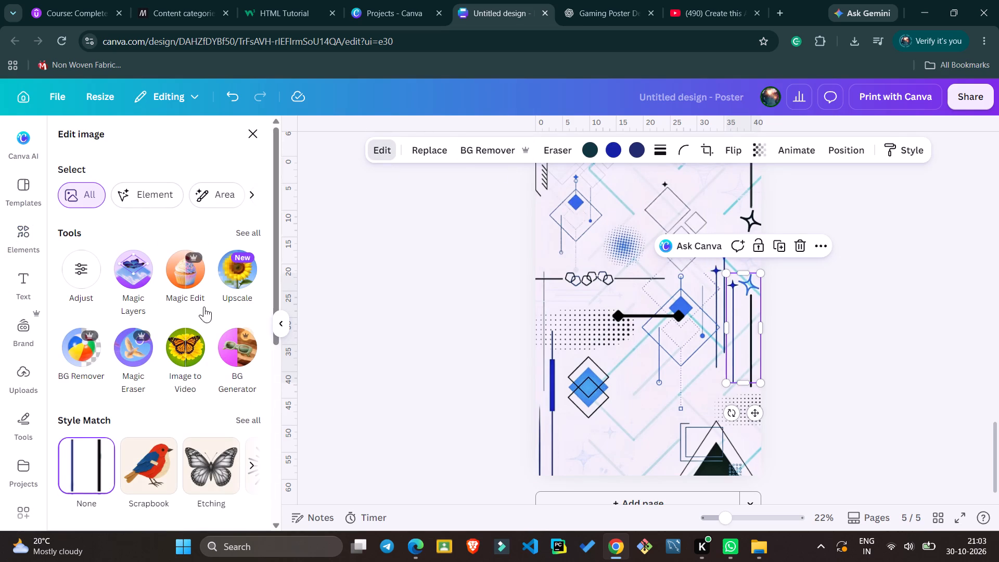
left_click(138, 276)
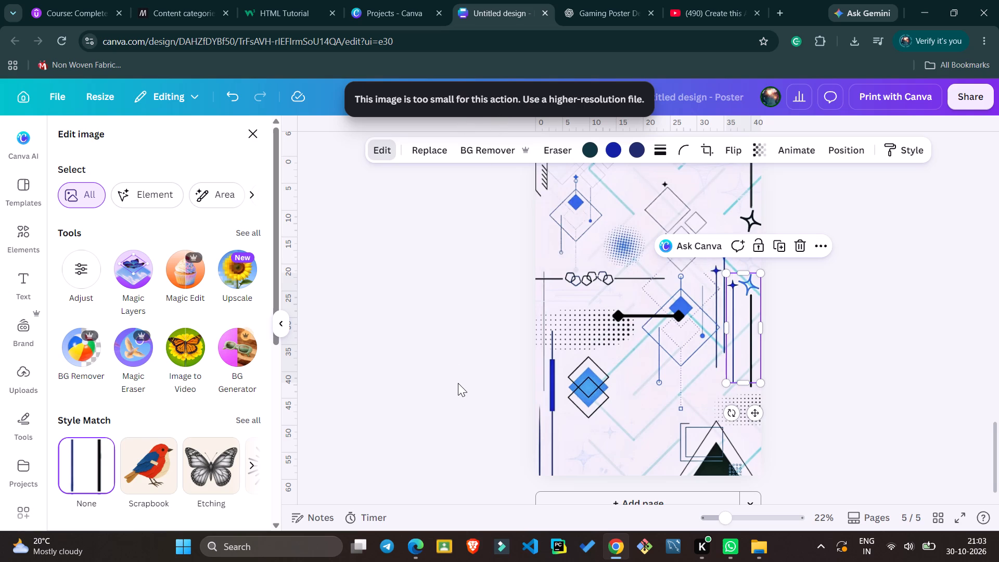
Rotate the thick diamond-ended line on page 5 until it stands vertical.
scroll(458, 383, "down", 1)
left_click(650, 292)
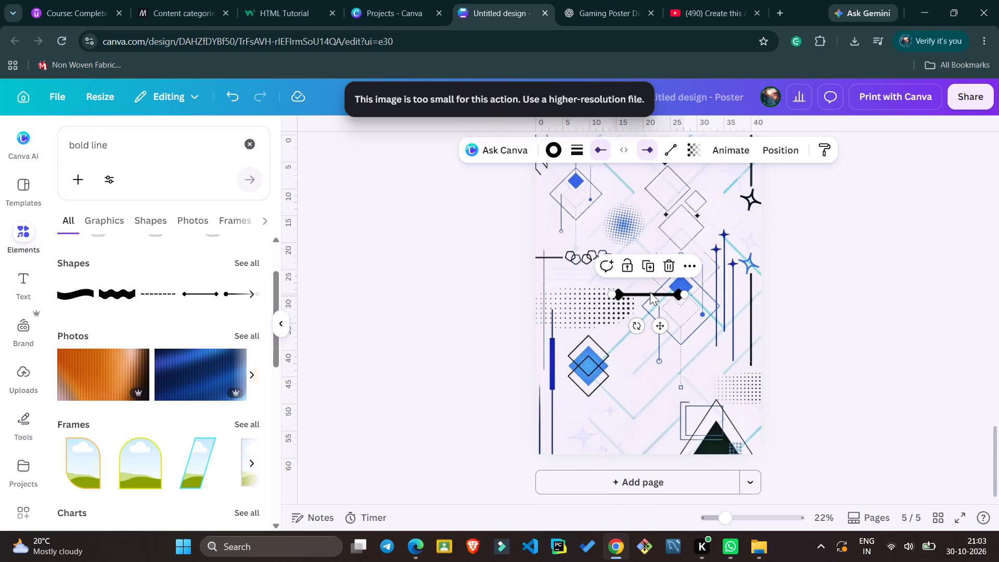
left_click_drag(634, 323, 632, 321)
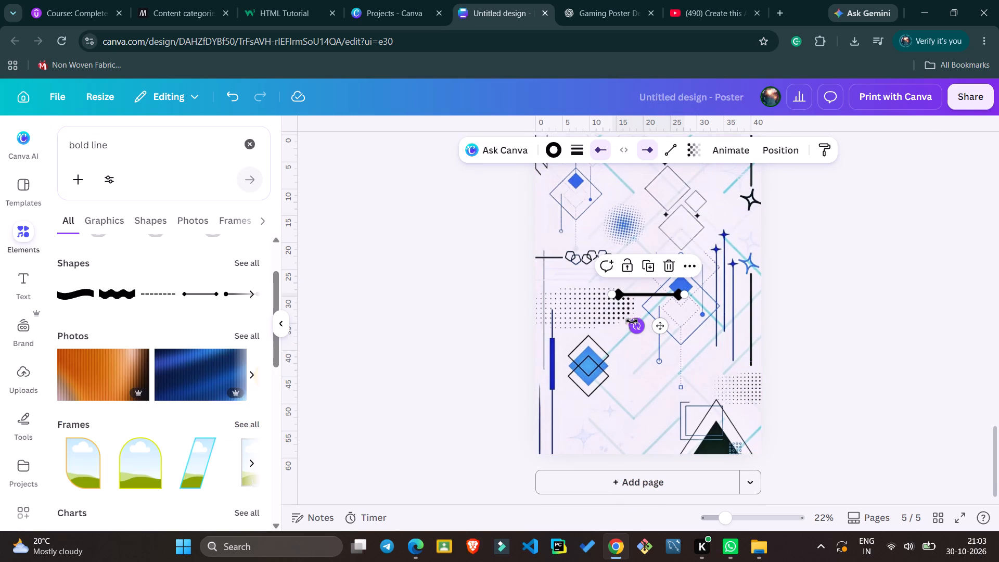
left_click_drag(632, 321, 630, 297)
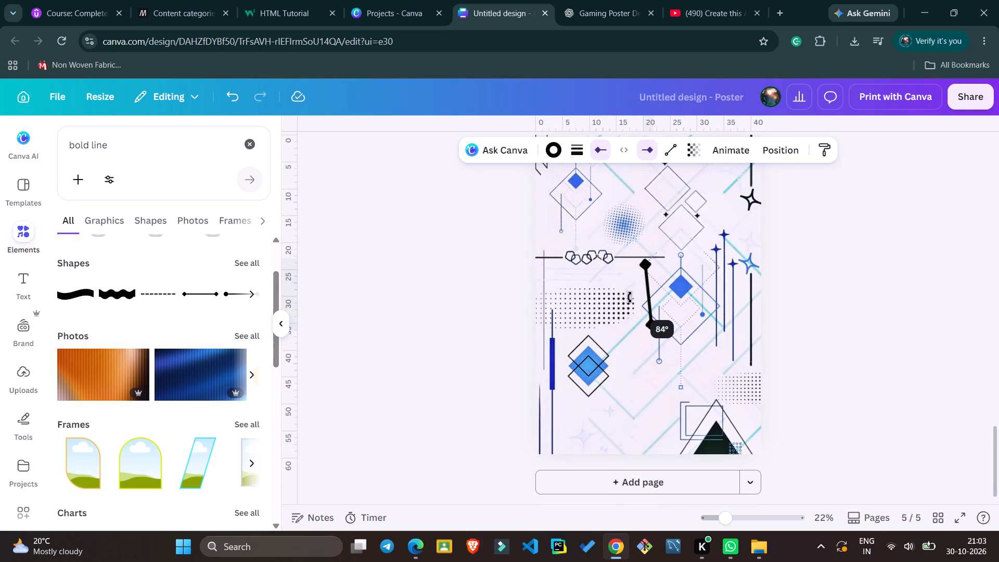
left_click_drag(630, 297, 632, 295)
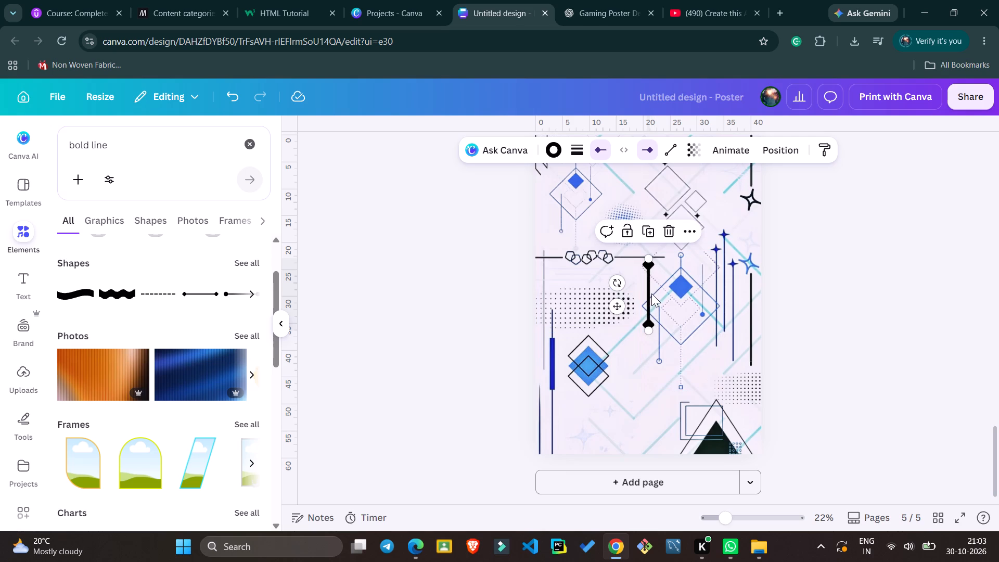
Move the vertical diamond-ended line to page 5's left edge, with its upper end level with the hexagon chain.
left_click_drag(648, 290, 532, 292)
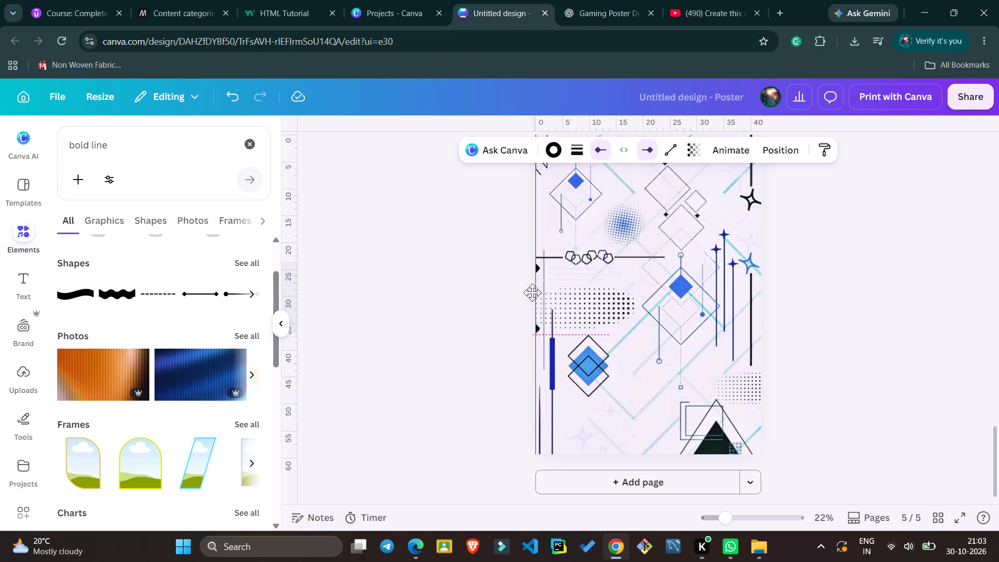
left_click_drag(532, 292, 537, 286)
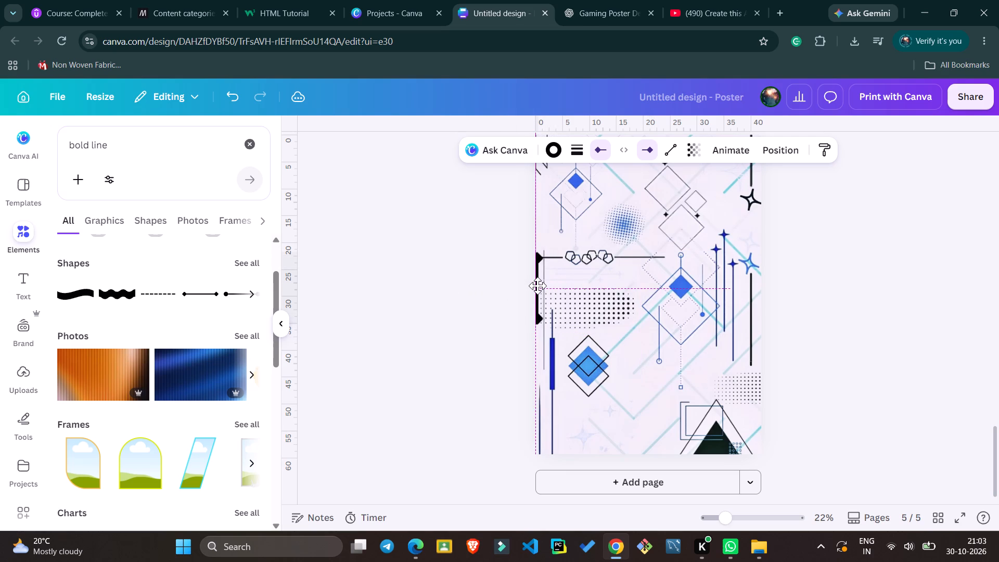
left_click_drag(537, 286, 537, 285)
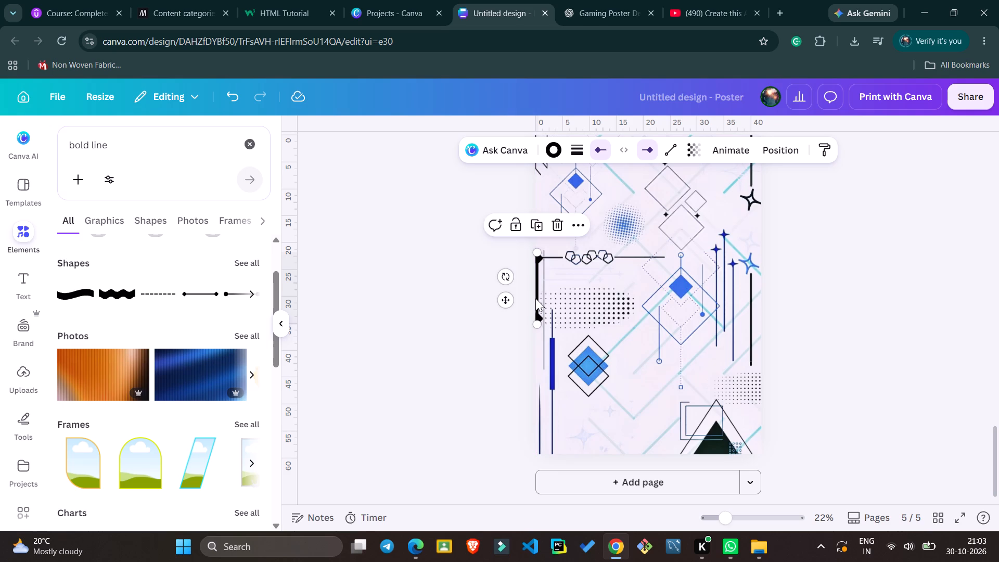
left_click(537, 295)
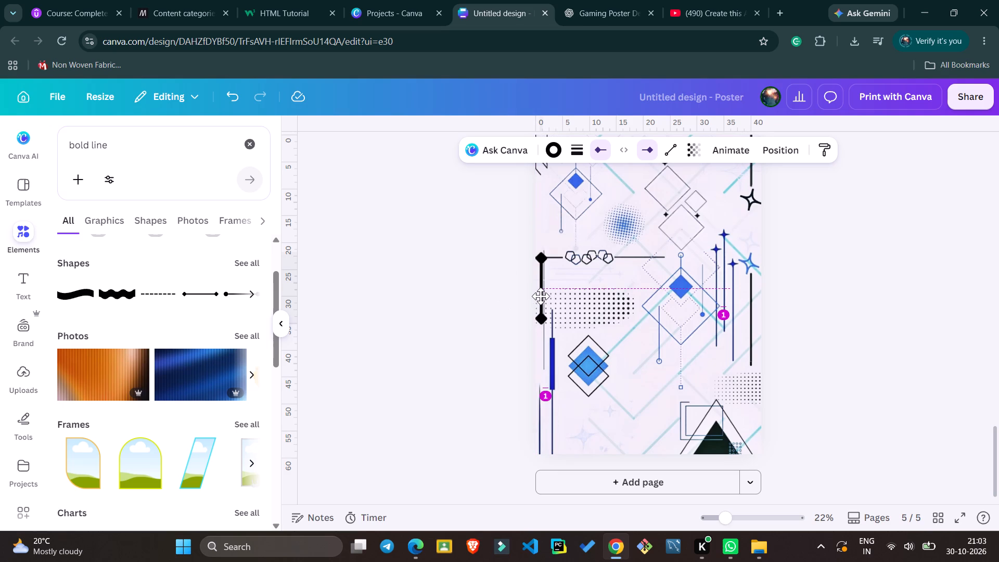
left_click(537, 293)
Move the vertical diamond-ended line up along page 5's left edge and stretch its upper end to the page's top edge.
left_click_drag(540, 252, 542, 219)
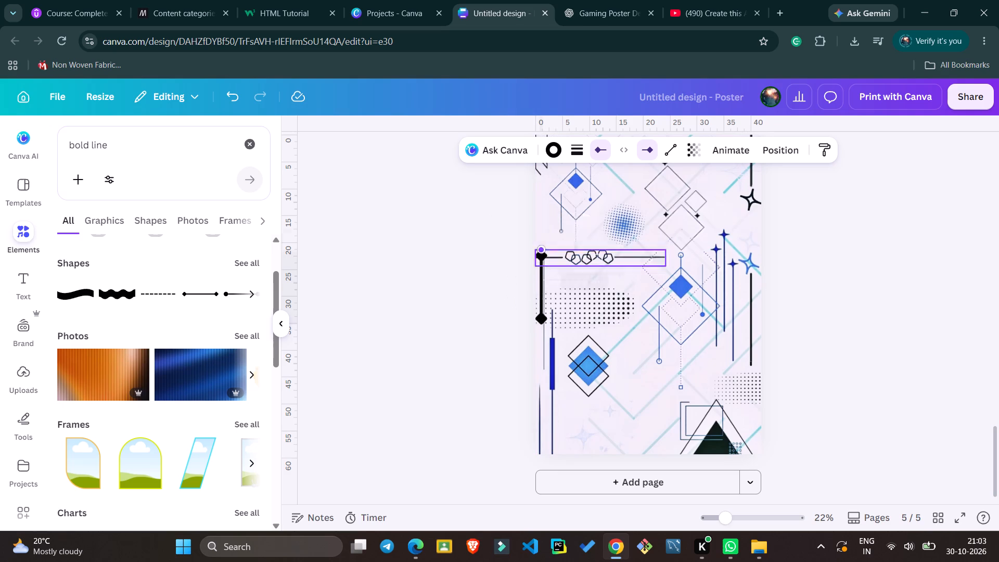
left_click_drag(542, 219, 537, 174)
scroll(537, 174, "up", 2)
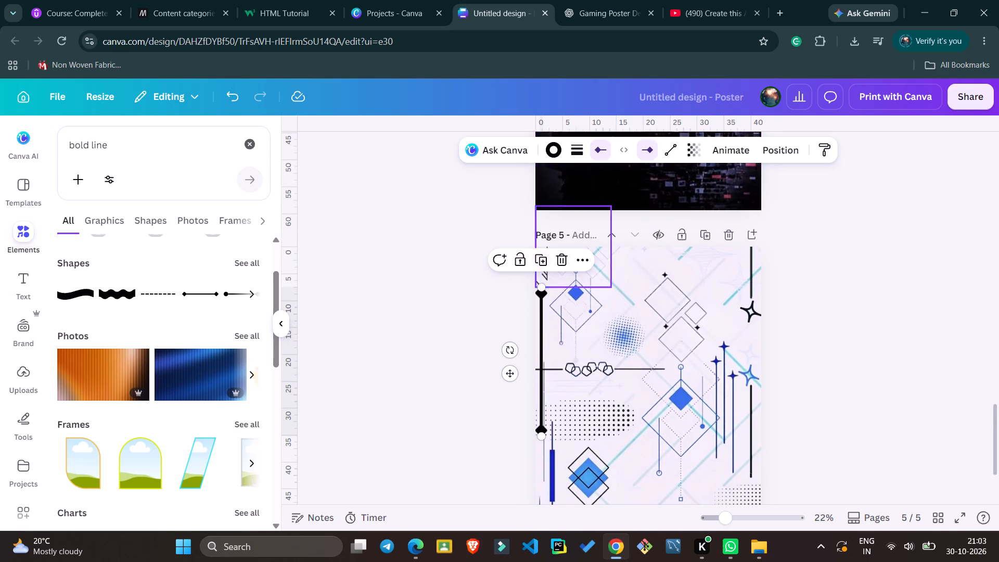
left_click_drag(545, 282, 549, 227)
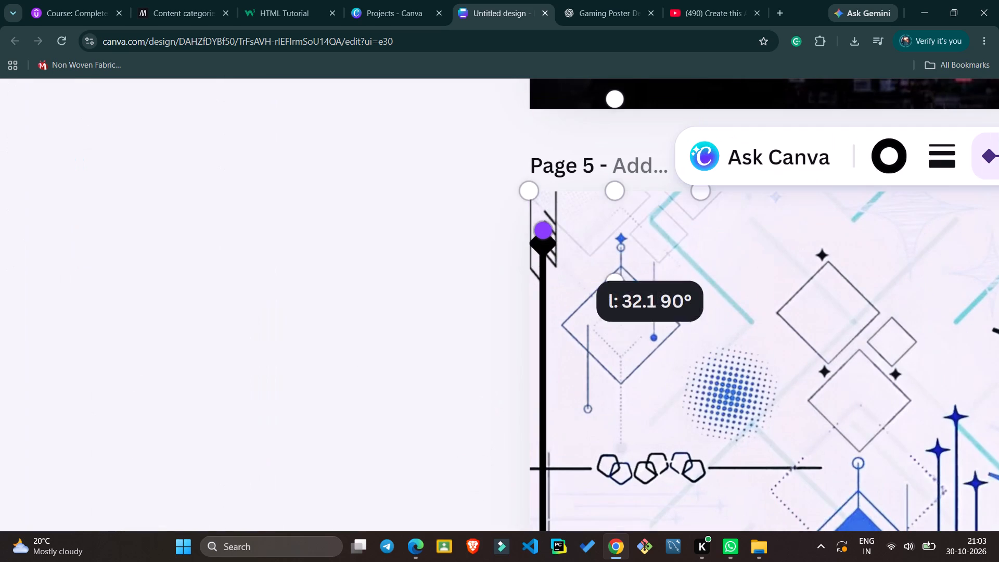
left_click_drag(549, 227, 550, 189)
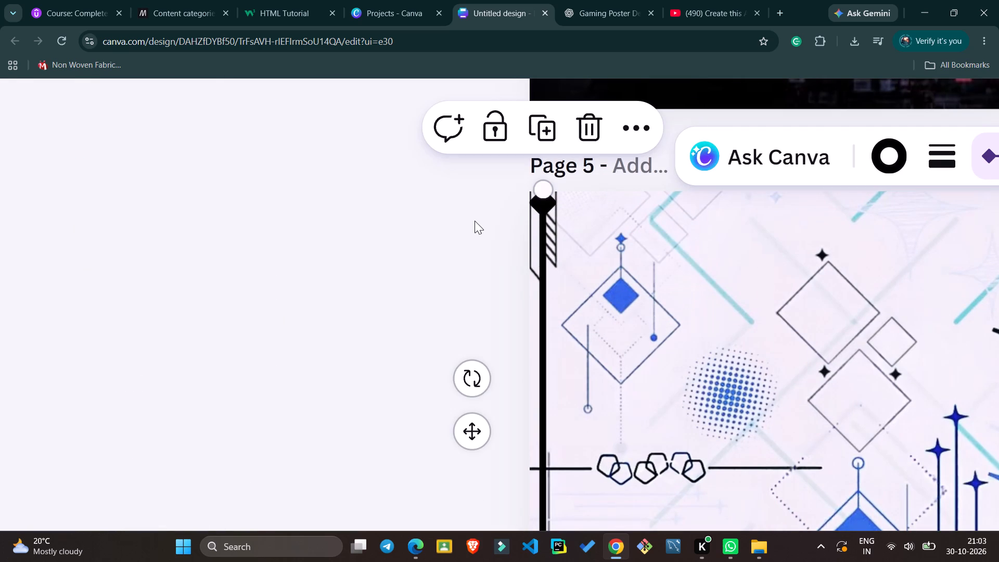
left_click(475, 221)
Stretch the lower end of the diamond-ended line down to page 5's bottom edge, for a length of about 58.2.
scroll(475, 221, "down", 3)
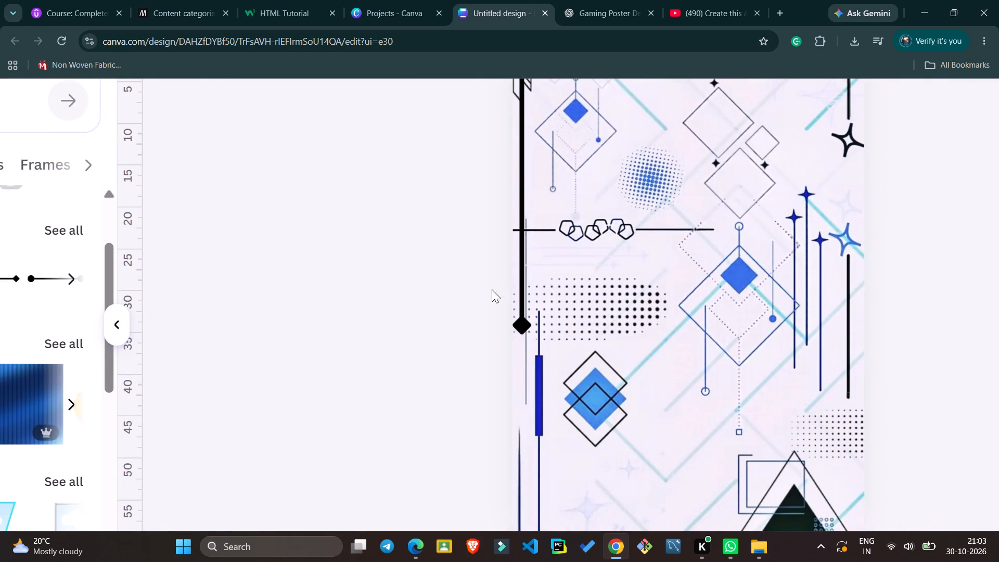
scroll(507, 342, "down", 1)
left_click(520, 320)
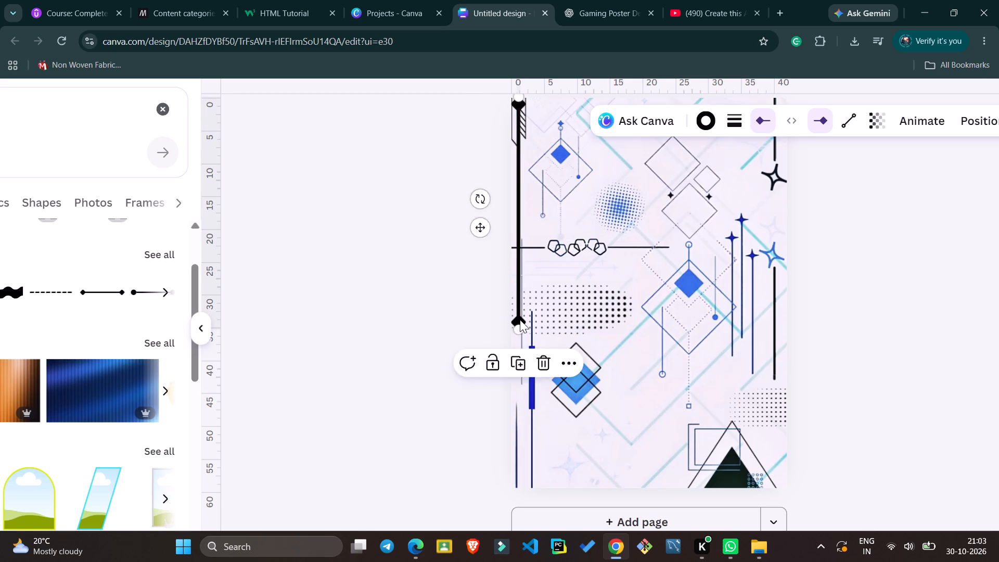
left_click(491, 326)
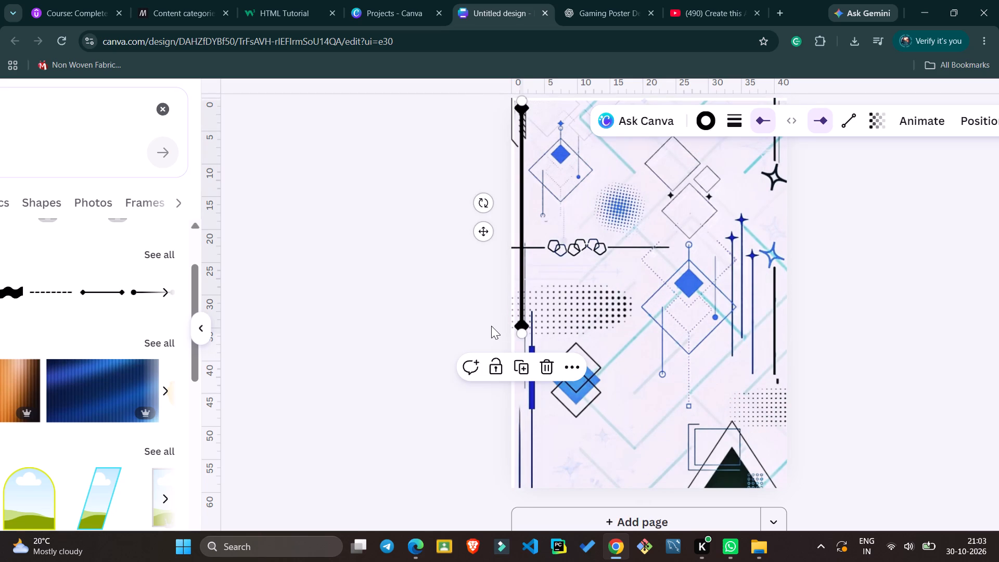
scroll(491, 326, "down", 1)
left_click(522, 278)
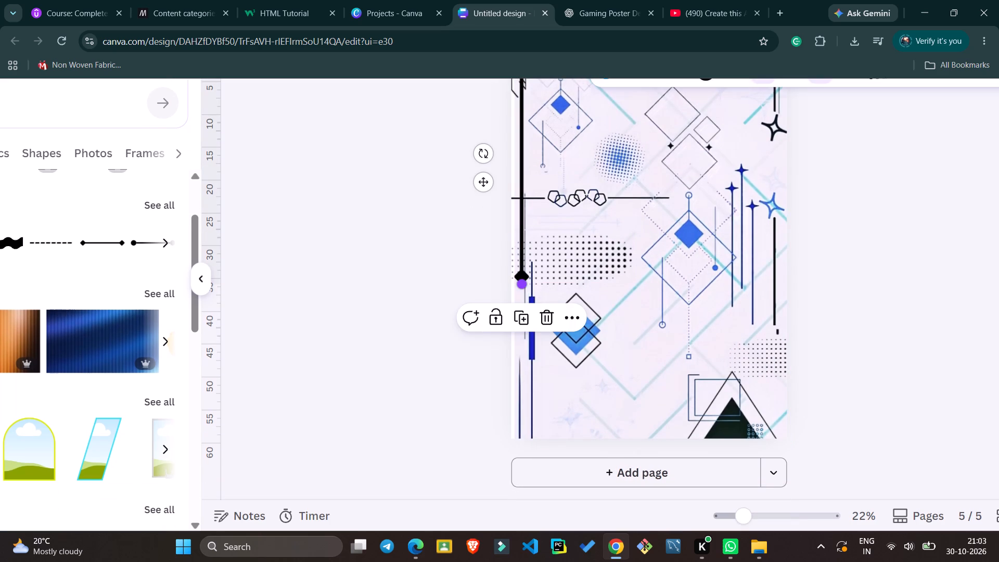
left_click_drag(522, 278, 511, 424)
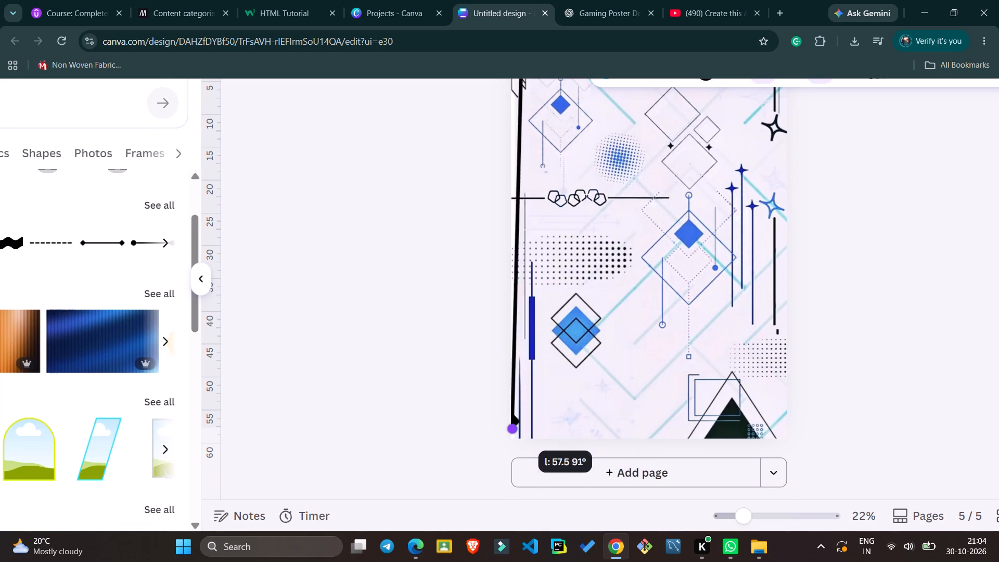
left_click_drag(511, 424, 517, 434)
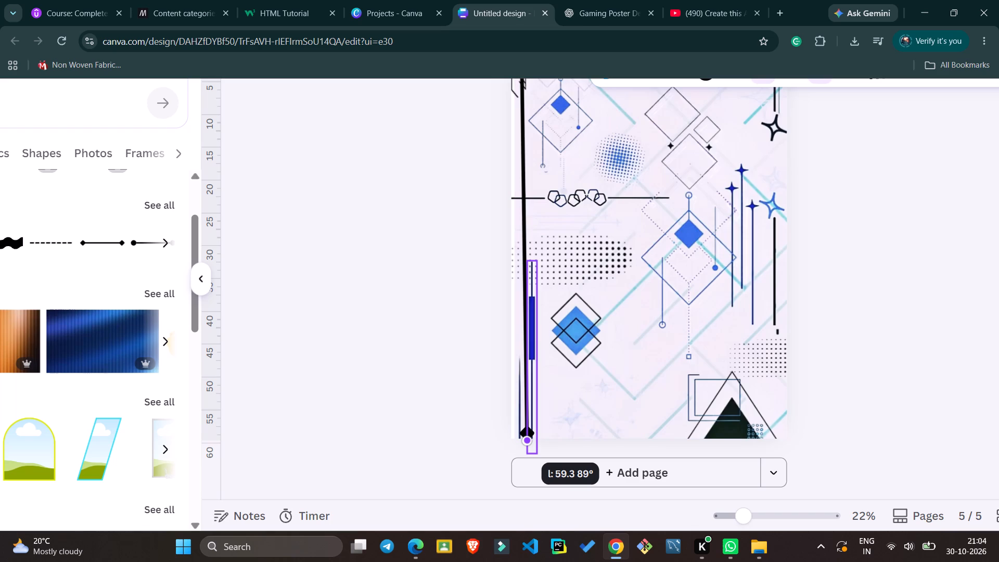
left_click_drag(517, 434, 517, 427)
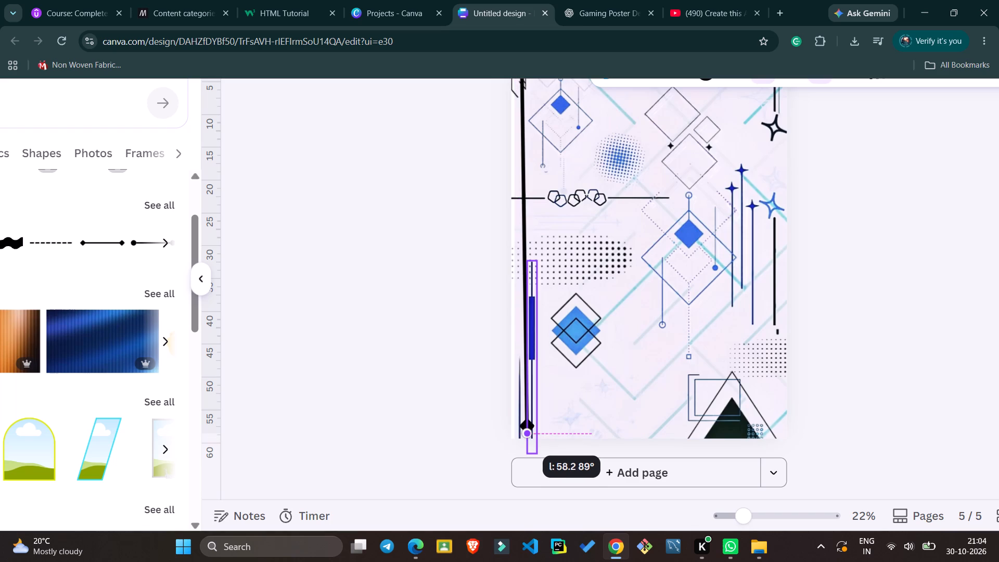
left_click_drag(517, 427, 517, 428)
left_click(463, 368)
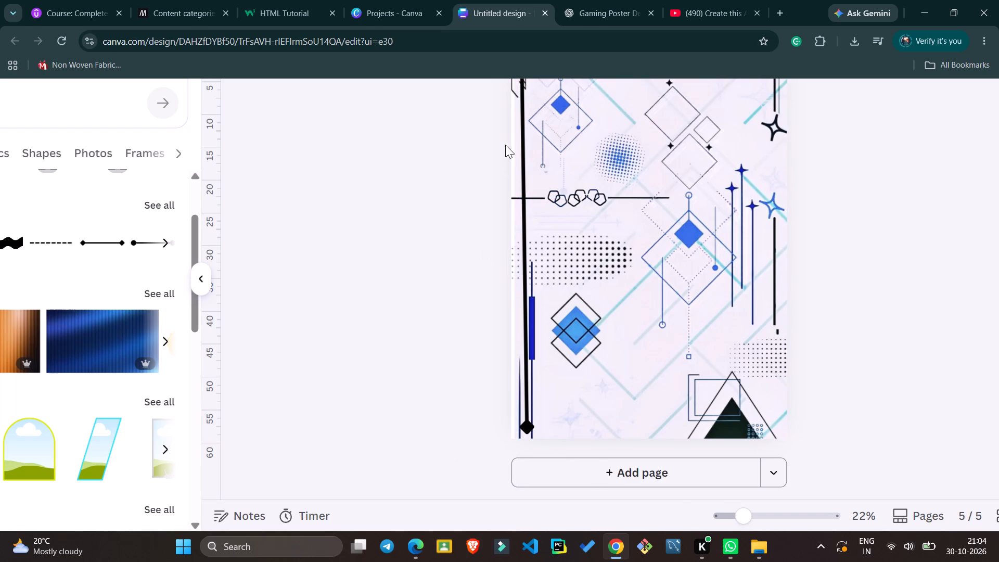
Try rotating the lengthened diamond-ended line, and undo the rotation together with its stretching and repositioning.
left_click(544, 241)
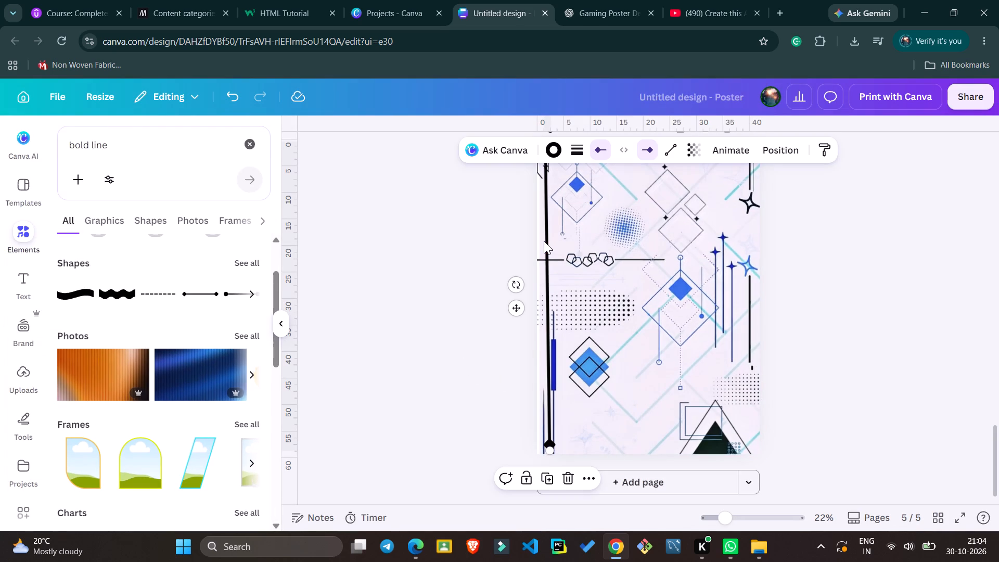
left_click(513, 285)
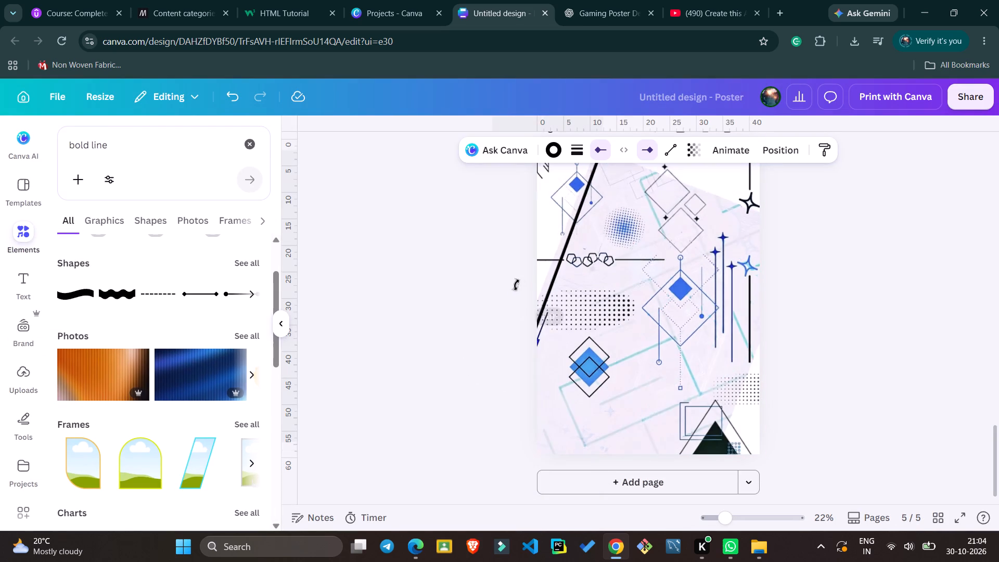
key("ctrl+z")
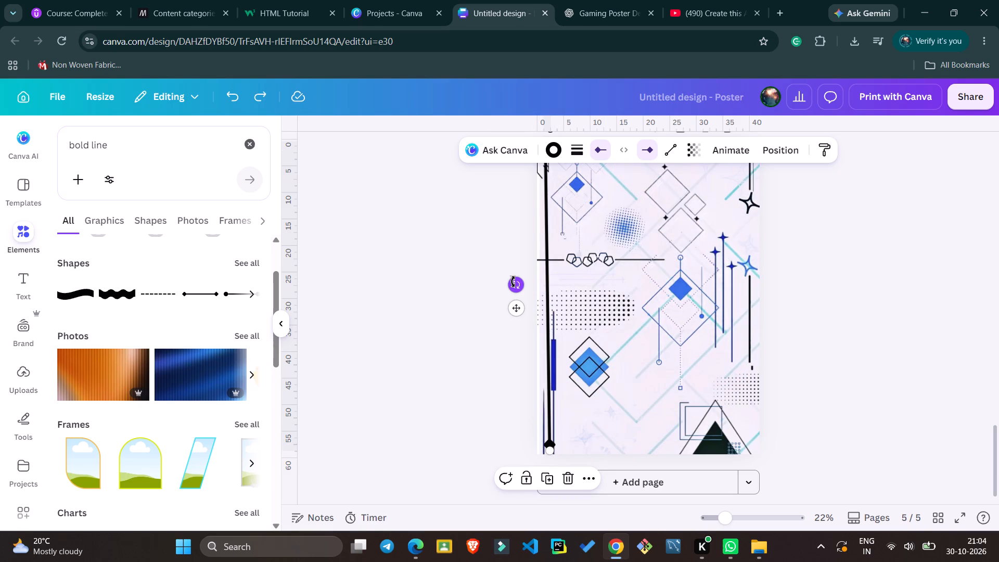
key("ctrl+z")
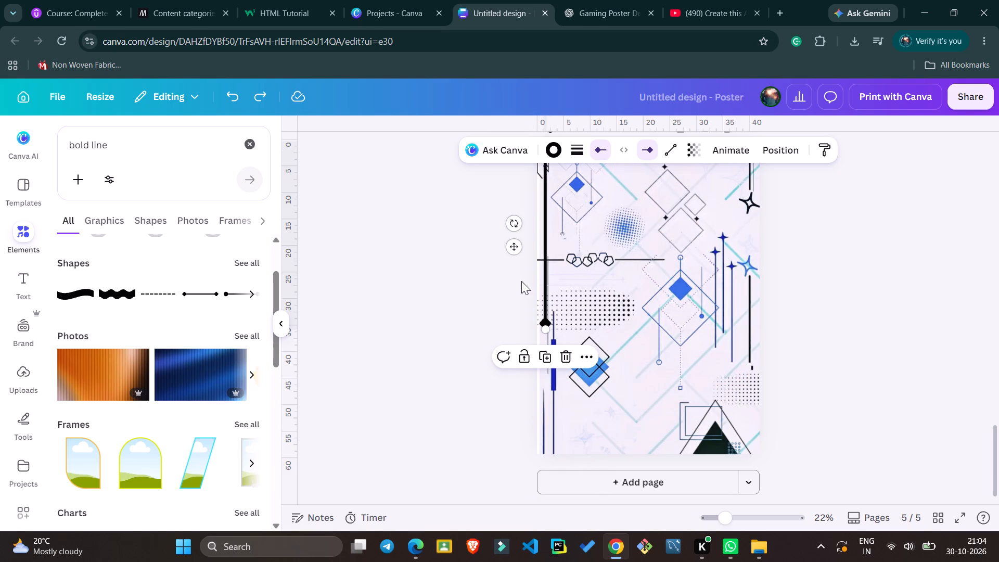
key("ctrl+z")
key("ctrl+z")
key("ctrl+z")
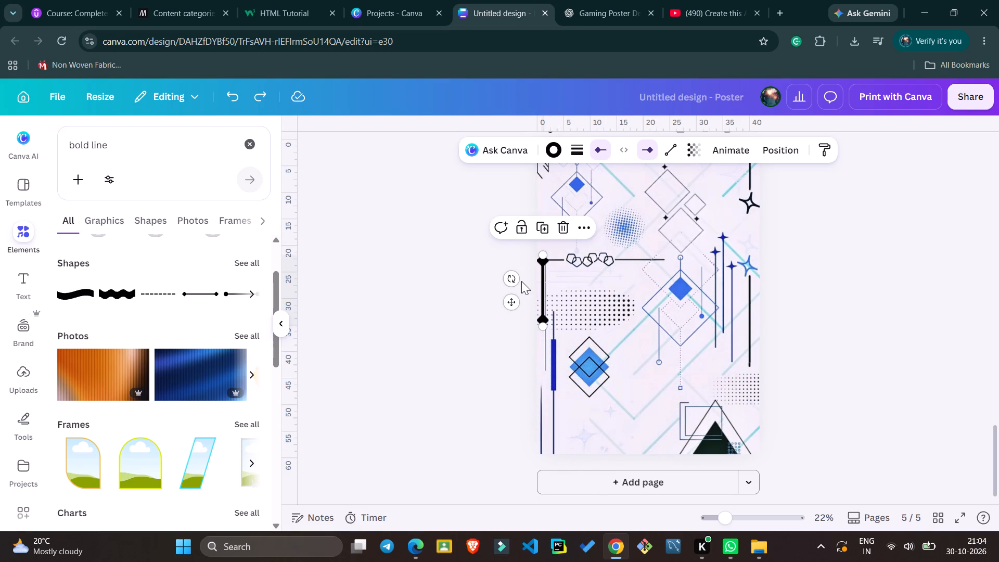
Move the short diamond-ended line up beside the hatched shape in page 5's top-left corner, at about X 3.56 cm, Y 1.57 cm.
left_click(540, 286)
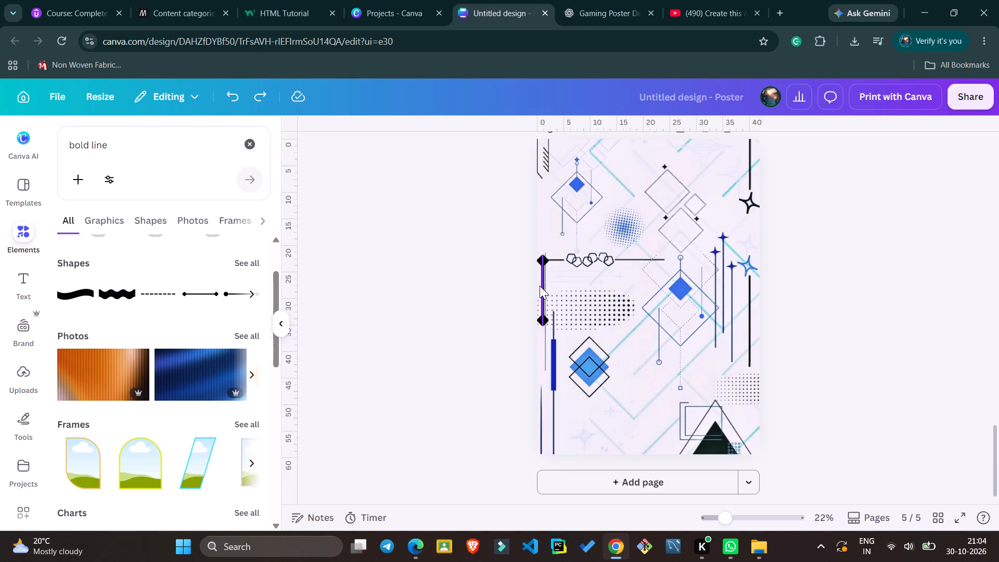
left_click_drag(540, 286, 538, 241)
scroll(538, 241, "up", 2)
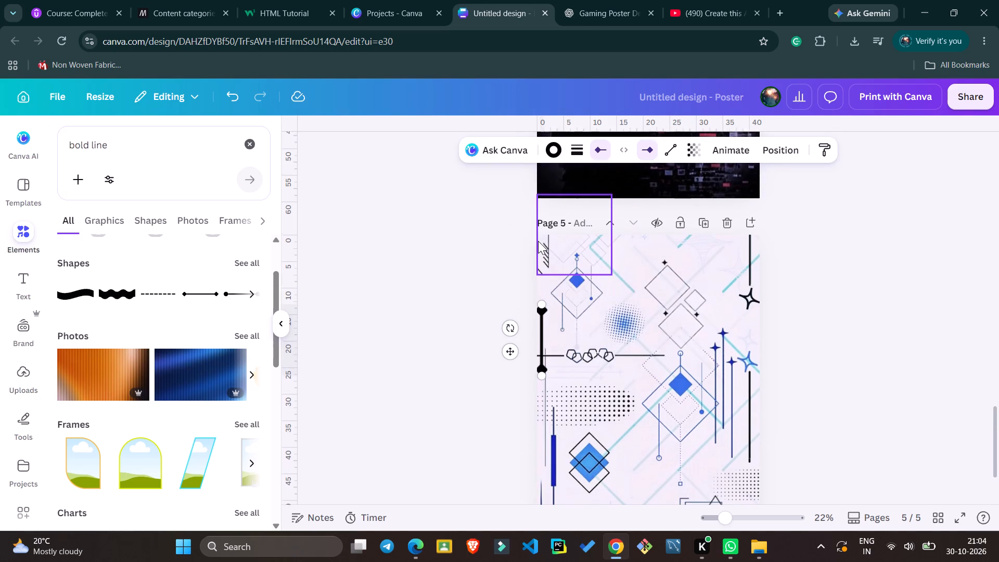
left_click_drag(542, 329, 541, 259)
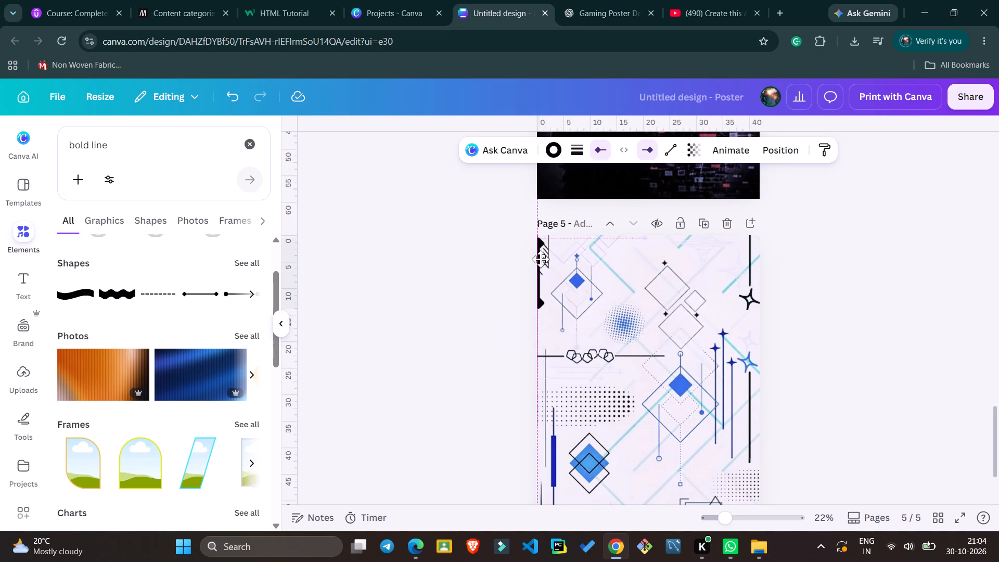
left_click_drag(541, 259, 543, 259)
left_click_drag(543, 259, 538, 252)
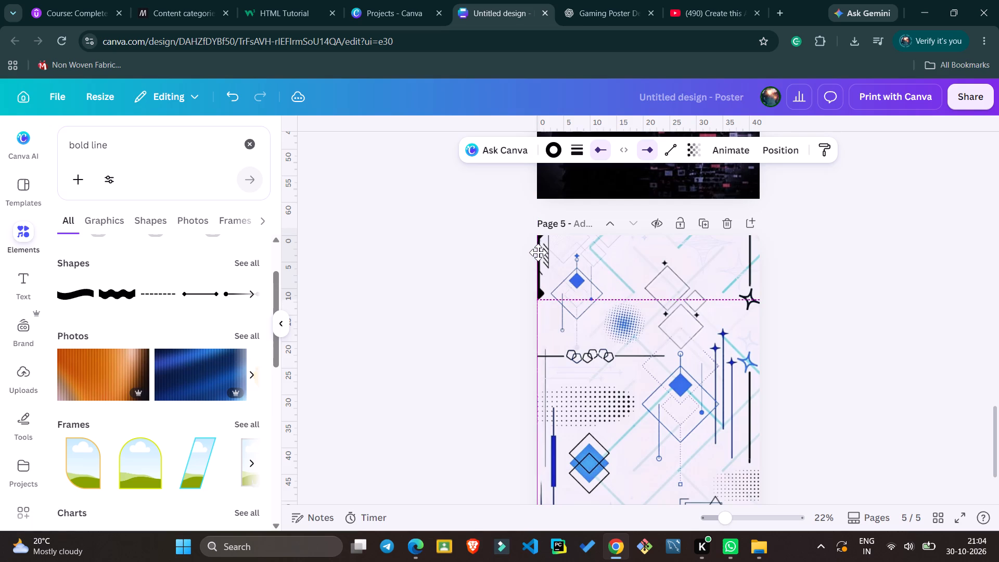
left_click_drag(538, 252, 544, 259)
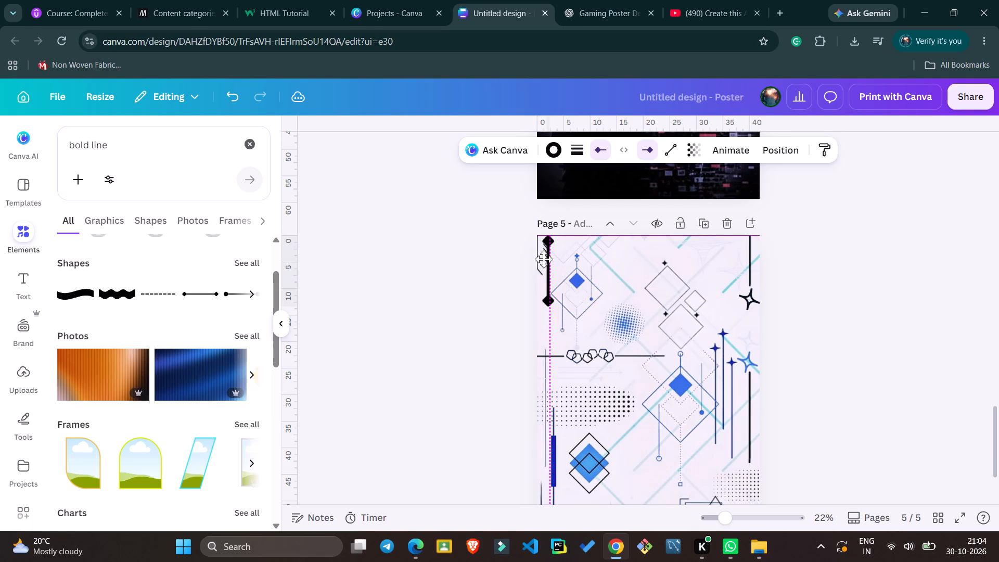
left_click_drag(544, 259, 556, 267)
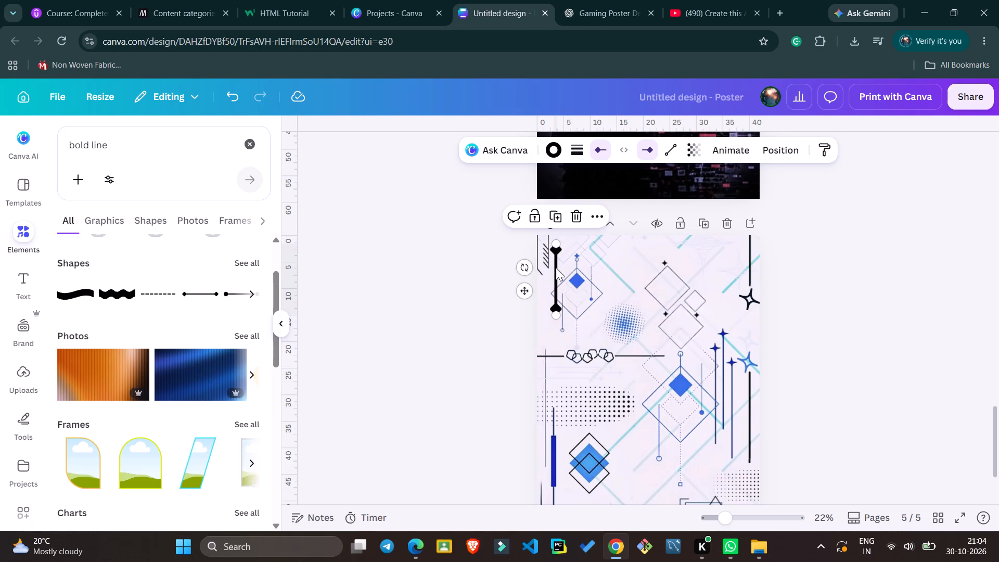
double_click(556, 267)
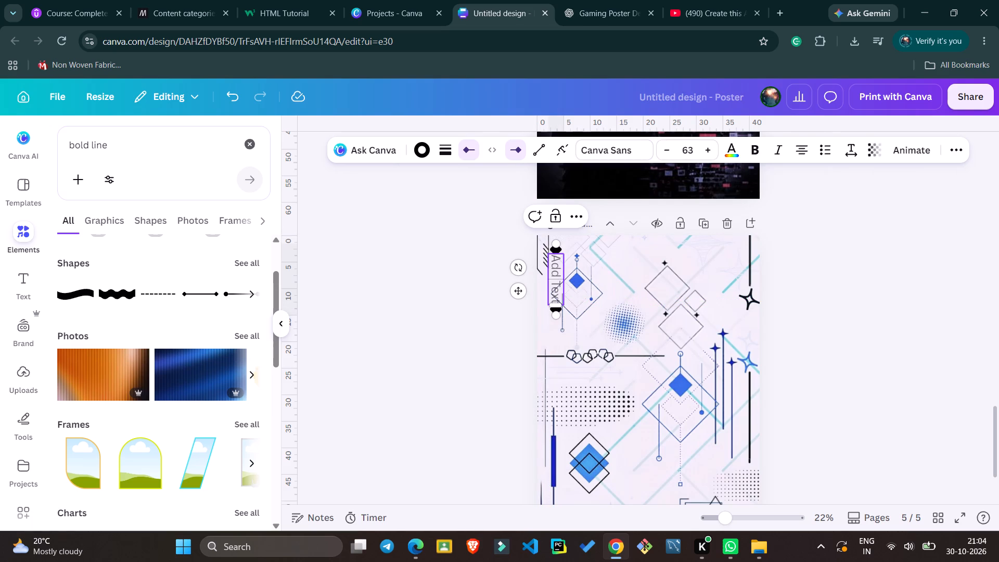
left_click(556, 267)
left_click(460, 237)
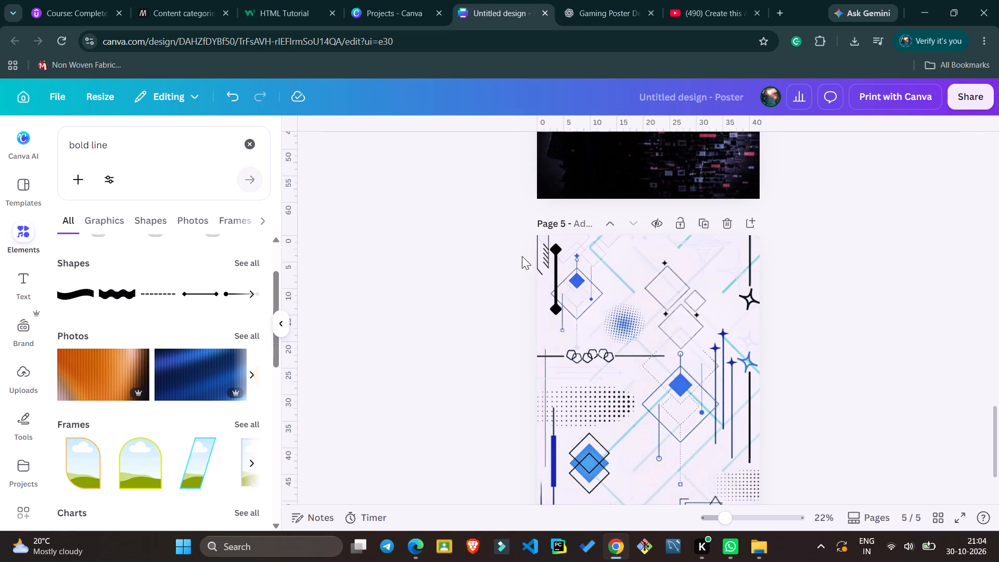
Align the short diamond-ended line flush with page 5's left edge using the page alignment option.
left_click(554, 264)
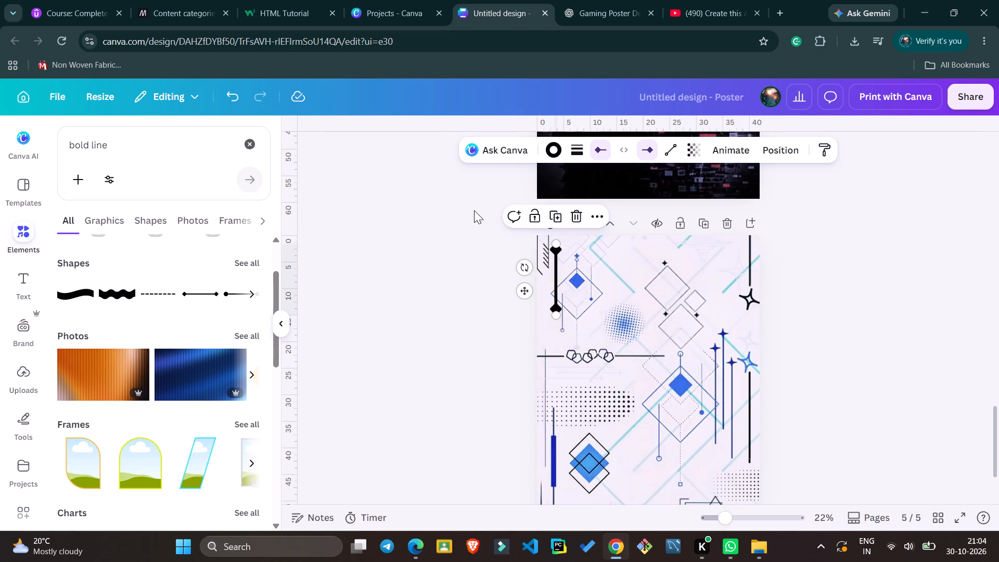
left_click(775, 140)
left_click(94, 165)
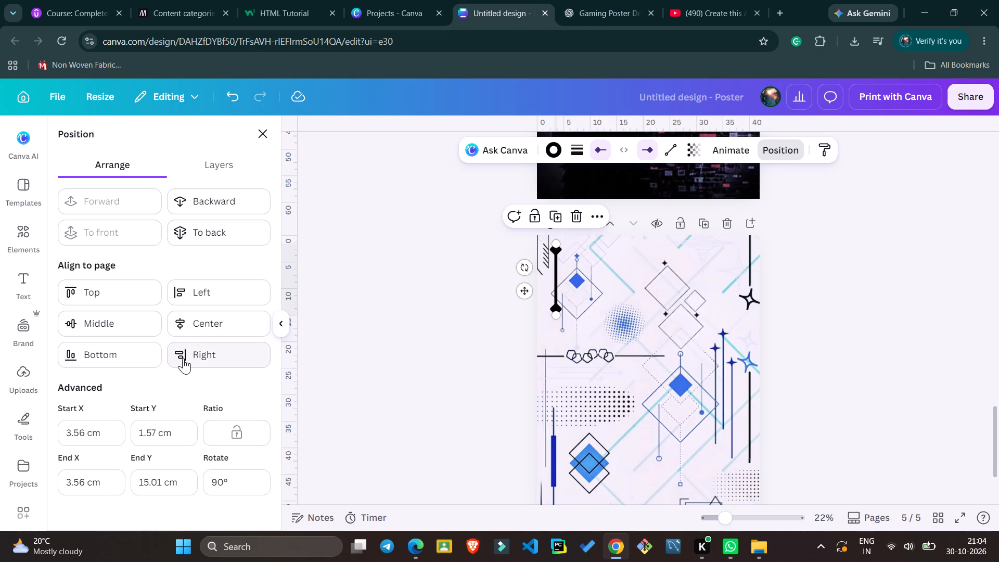
left_click(188, 299)
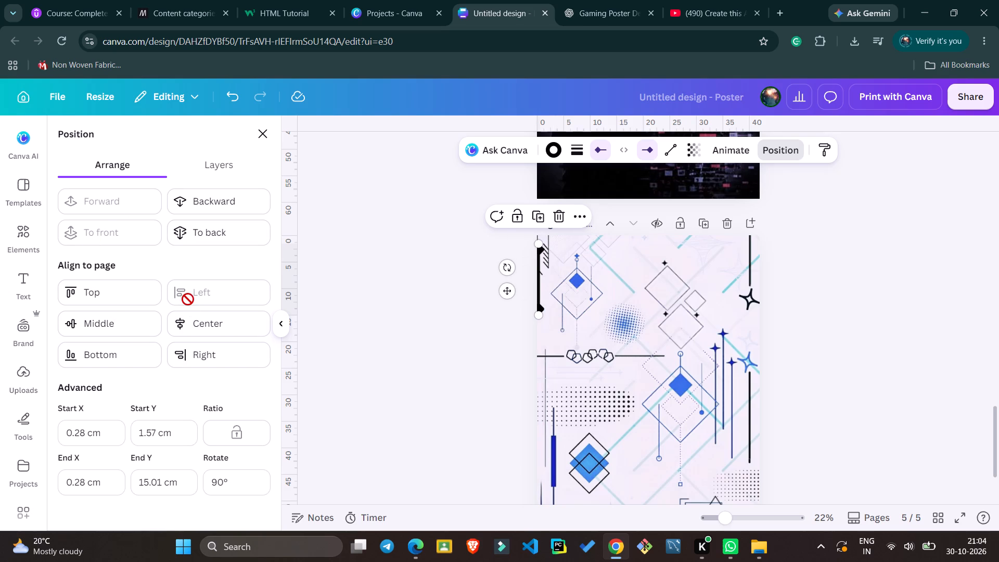
left_click(390, 282)
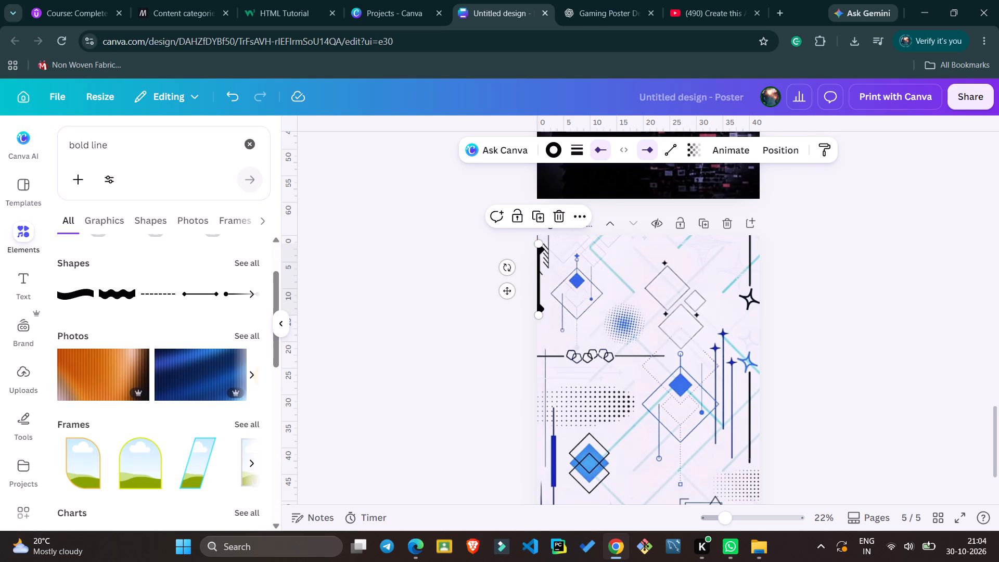
Stretch both ends of the left-aligned diamond-ended line so it runs vertically from page 5's top edge to its bottom edge.
left_click_drag(538, 244, 537, 232)
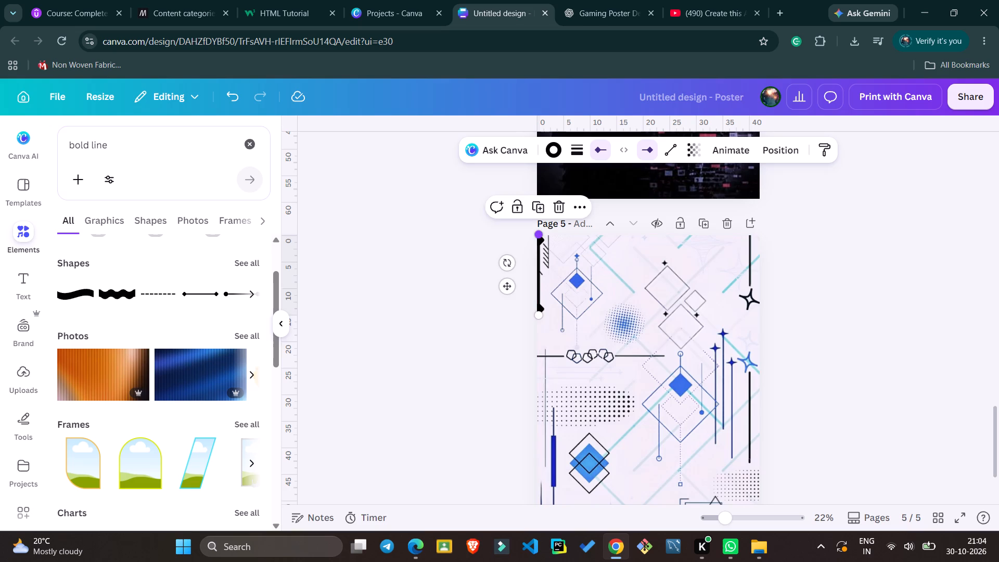
scroll(438, 254, "down", 2)
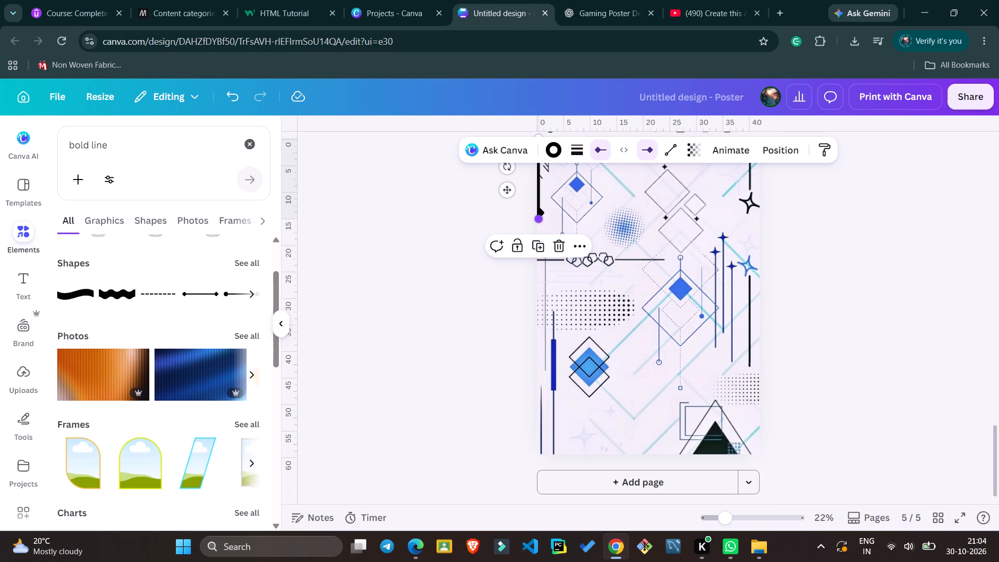
left_click_drag(541, 218, 536, 449)
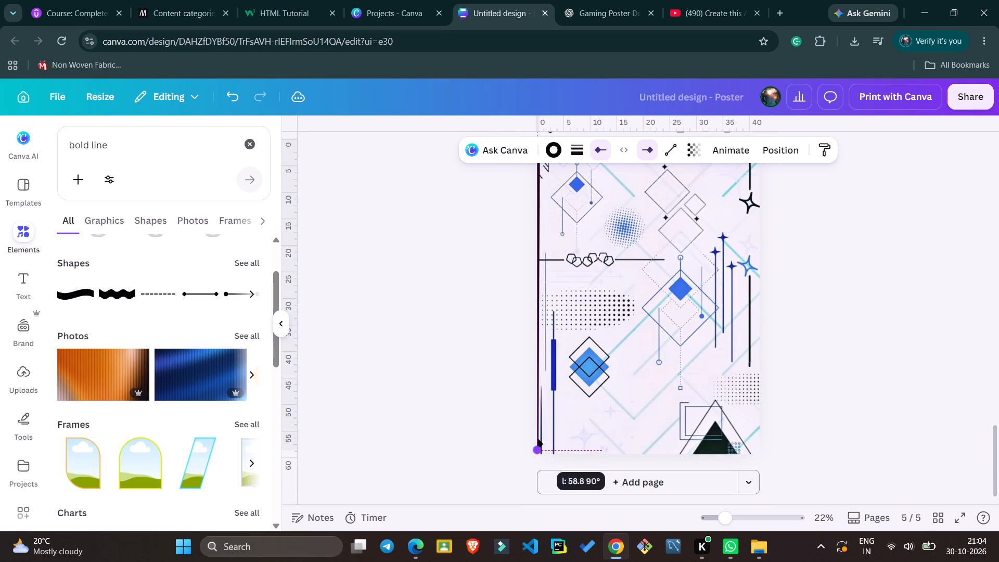
left_click_drag(536, 449, 538, 453)
left_click(455, 398)
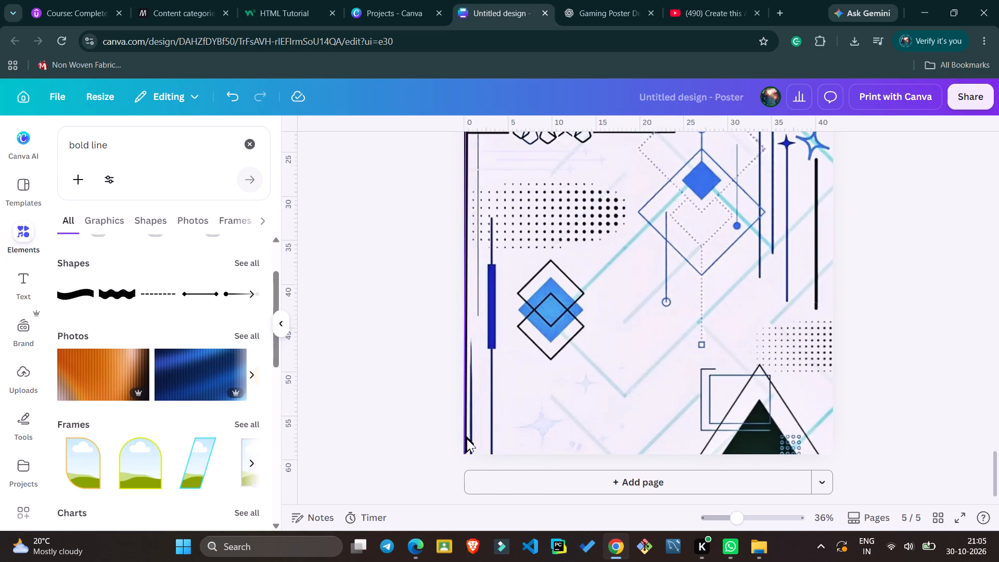
left_click(466, 446)
left_click_drag(464, 459, 466, 459)
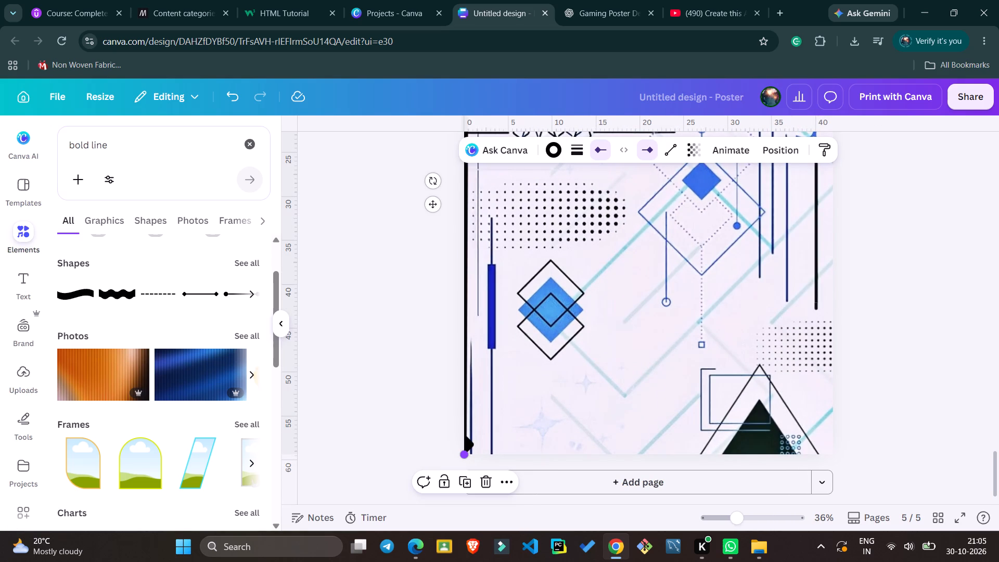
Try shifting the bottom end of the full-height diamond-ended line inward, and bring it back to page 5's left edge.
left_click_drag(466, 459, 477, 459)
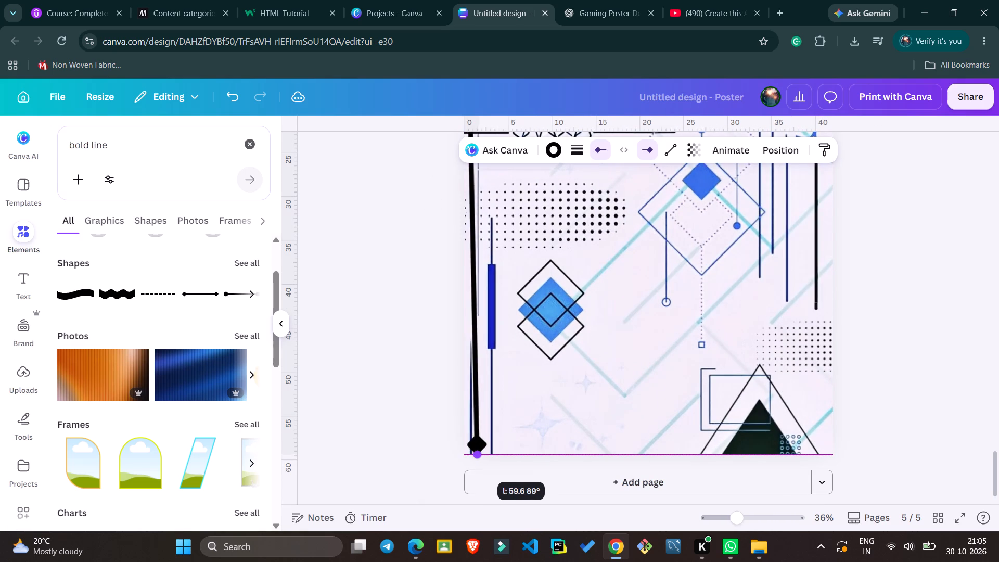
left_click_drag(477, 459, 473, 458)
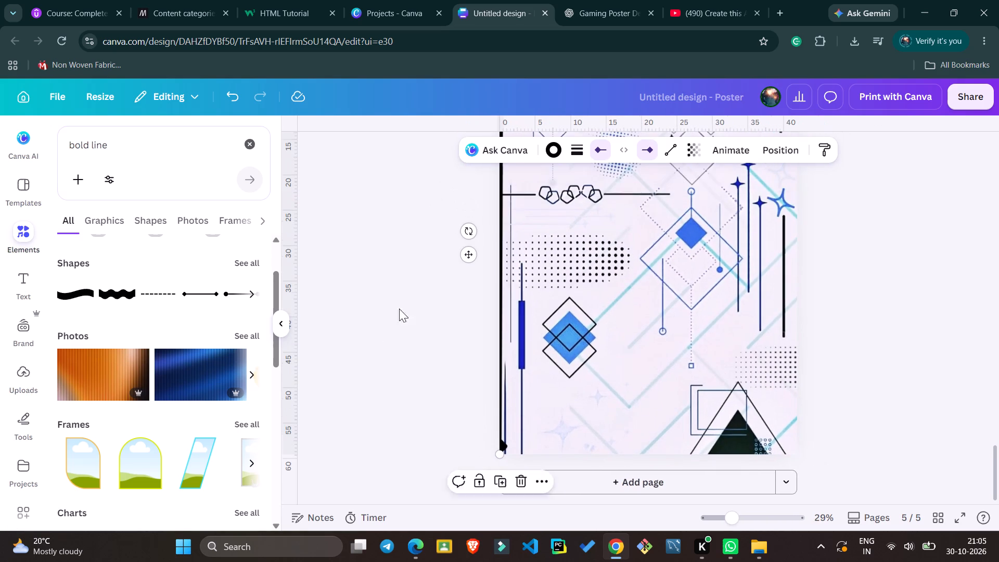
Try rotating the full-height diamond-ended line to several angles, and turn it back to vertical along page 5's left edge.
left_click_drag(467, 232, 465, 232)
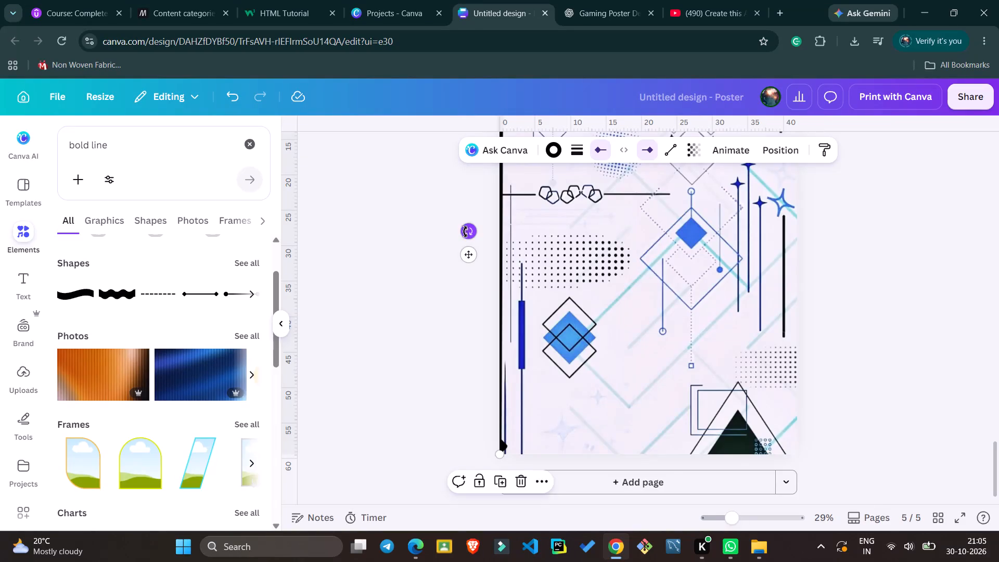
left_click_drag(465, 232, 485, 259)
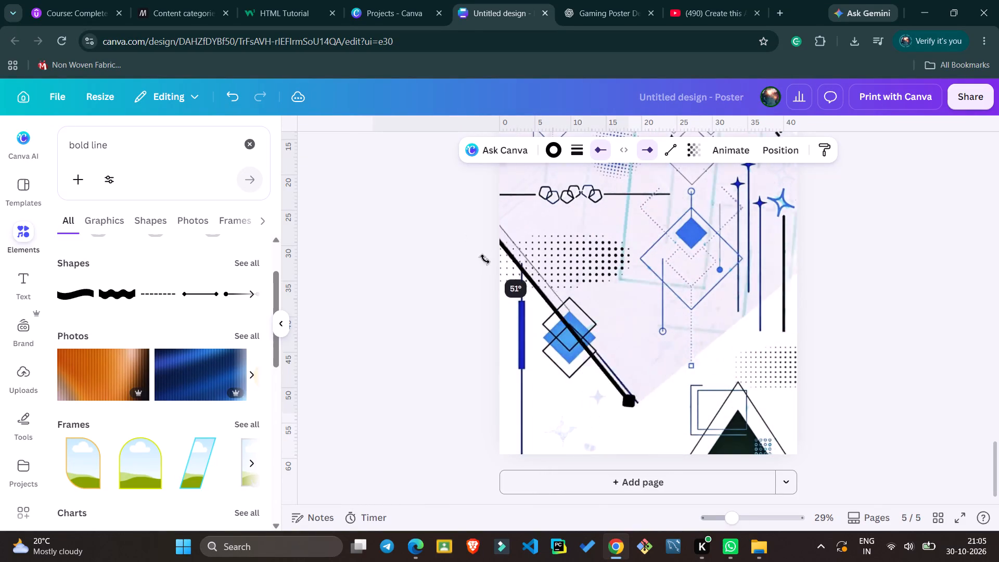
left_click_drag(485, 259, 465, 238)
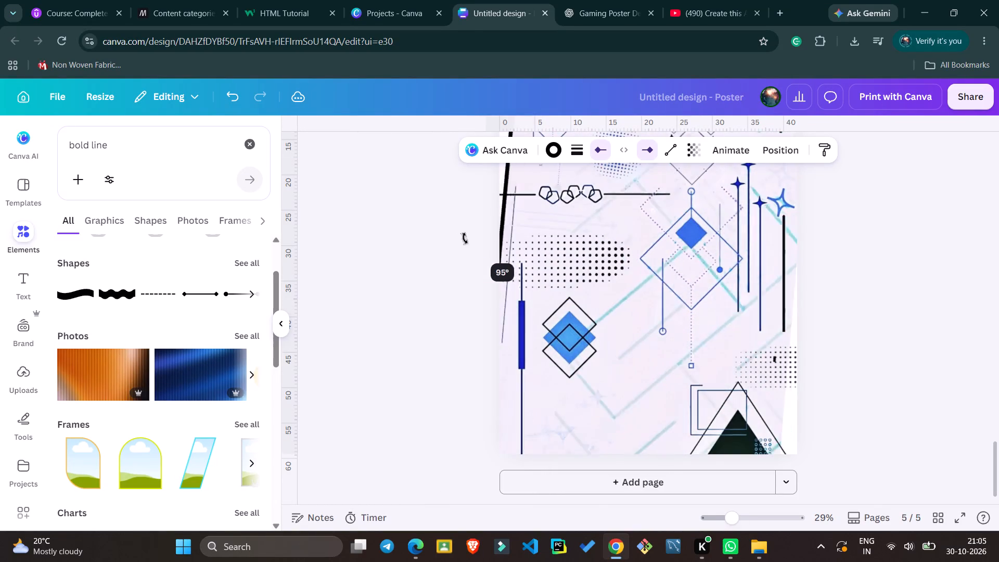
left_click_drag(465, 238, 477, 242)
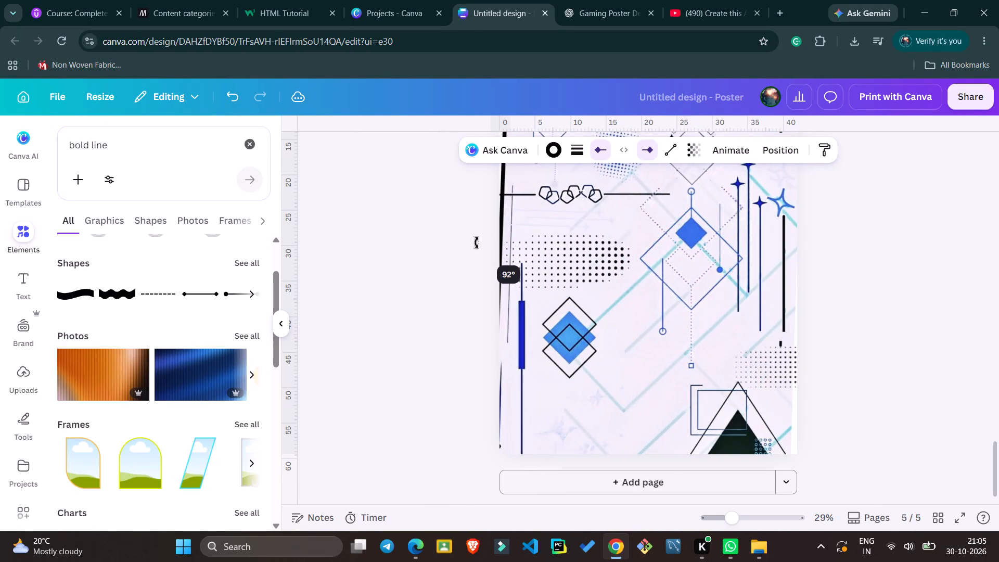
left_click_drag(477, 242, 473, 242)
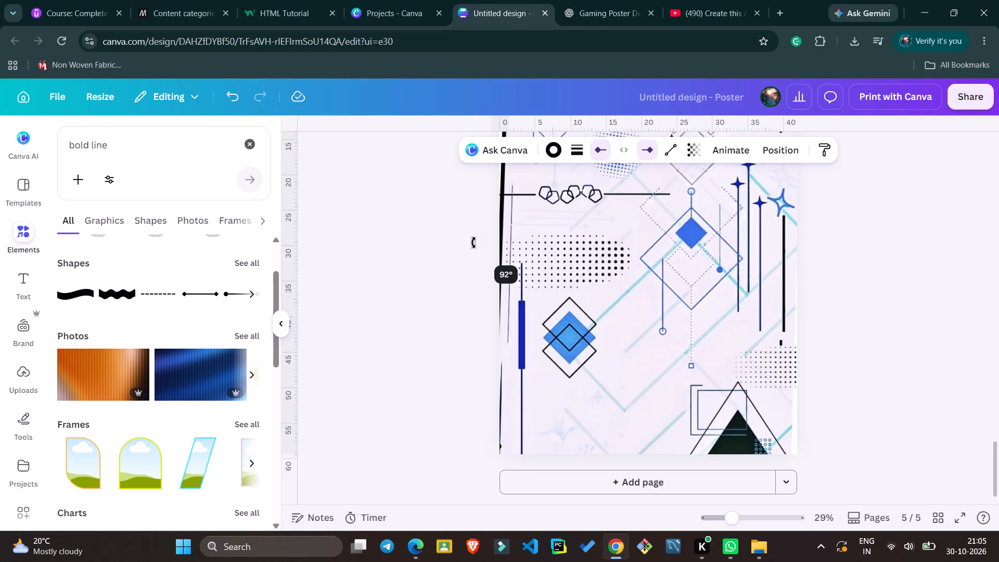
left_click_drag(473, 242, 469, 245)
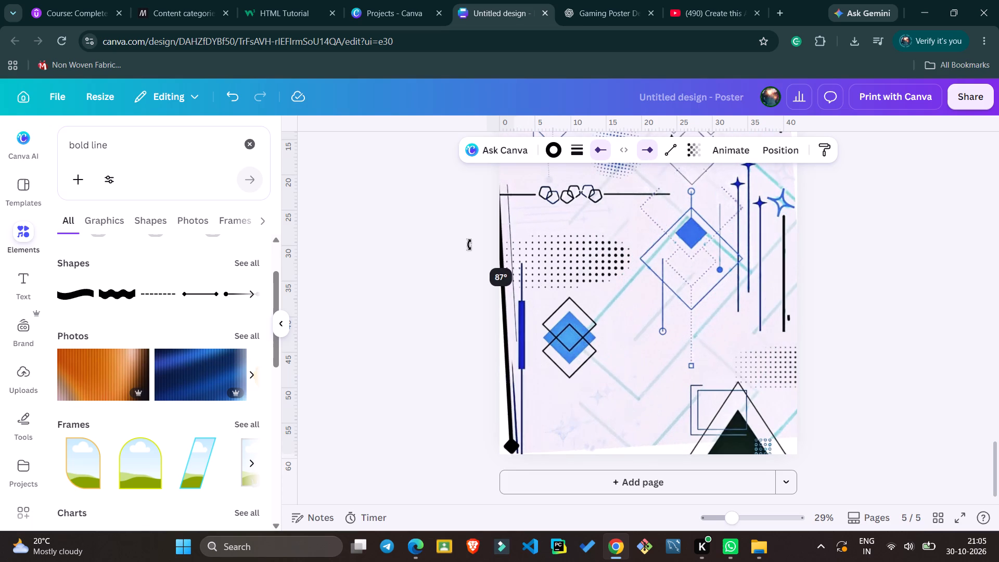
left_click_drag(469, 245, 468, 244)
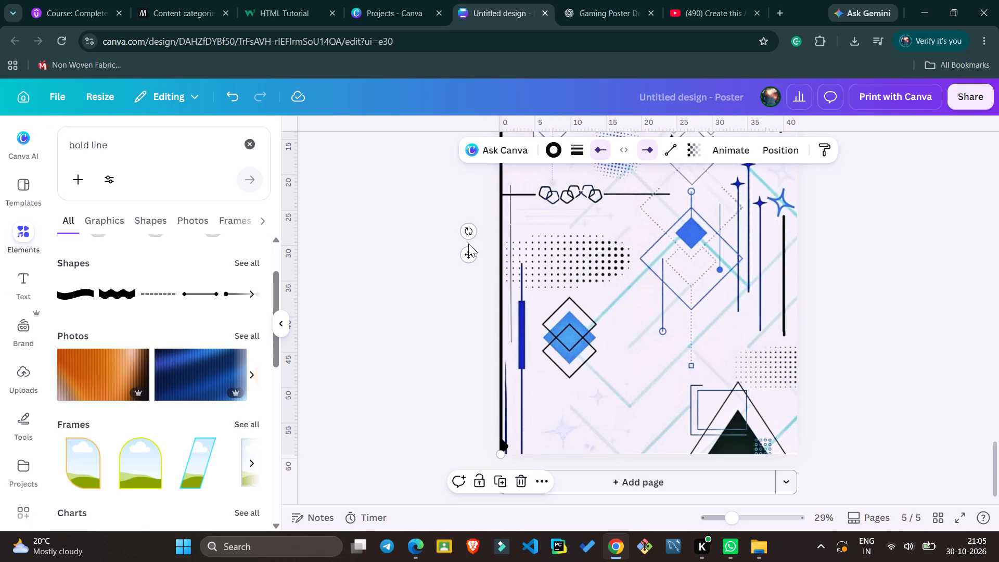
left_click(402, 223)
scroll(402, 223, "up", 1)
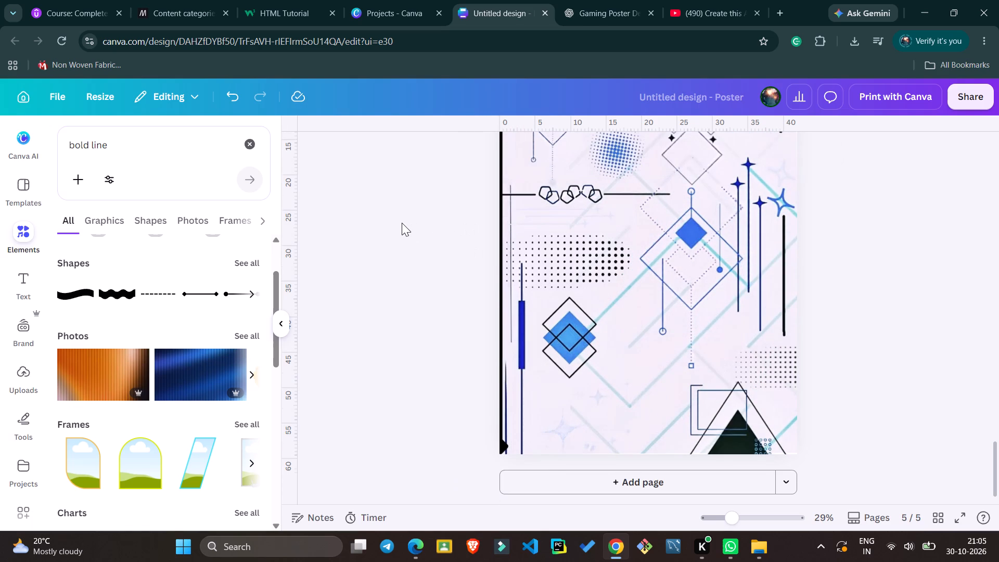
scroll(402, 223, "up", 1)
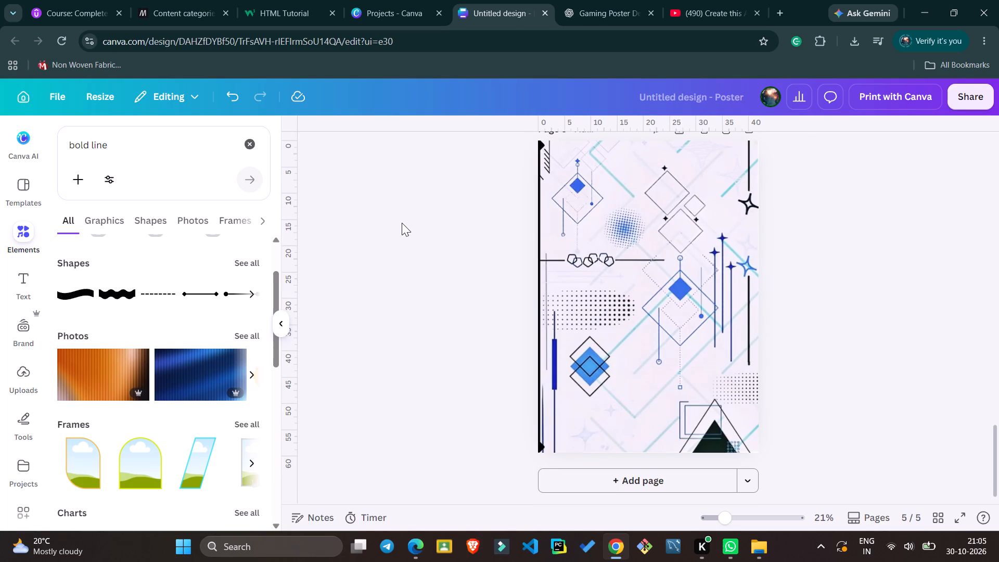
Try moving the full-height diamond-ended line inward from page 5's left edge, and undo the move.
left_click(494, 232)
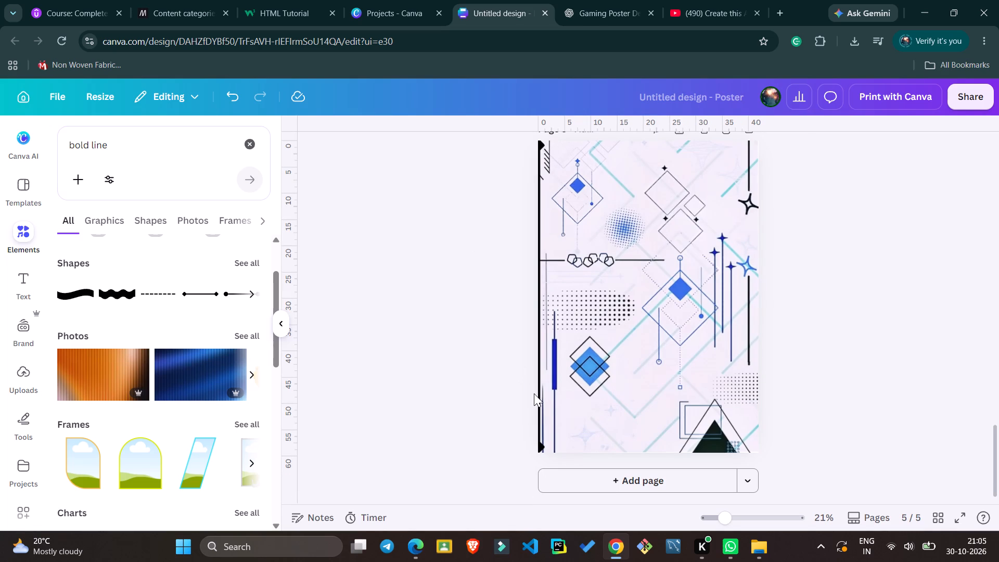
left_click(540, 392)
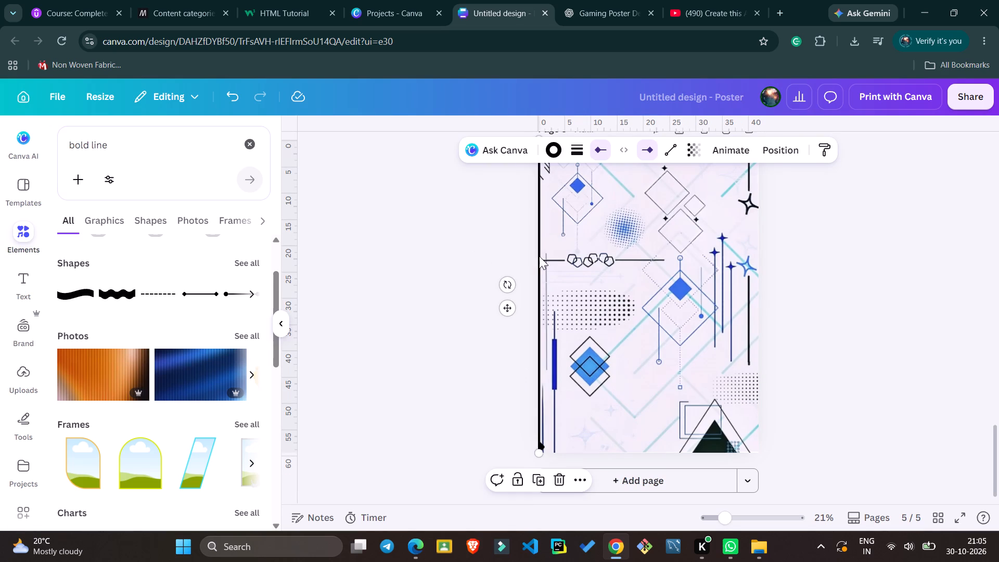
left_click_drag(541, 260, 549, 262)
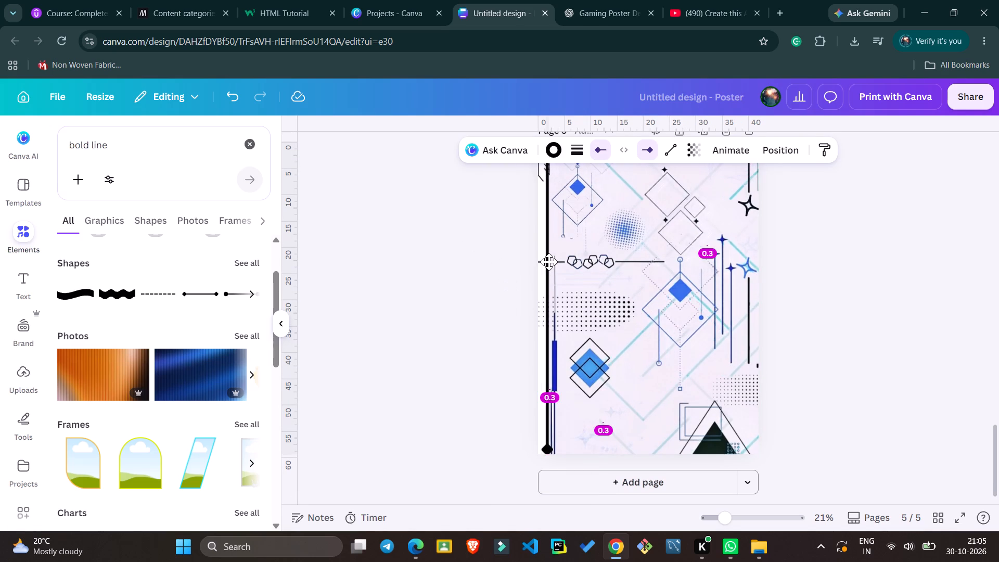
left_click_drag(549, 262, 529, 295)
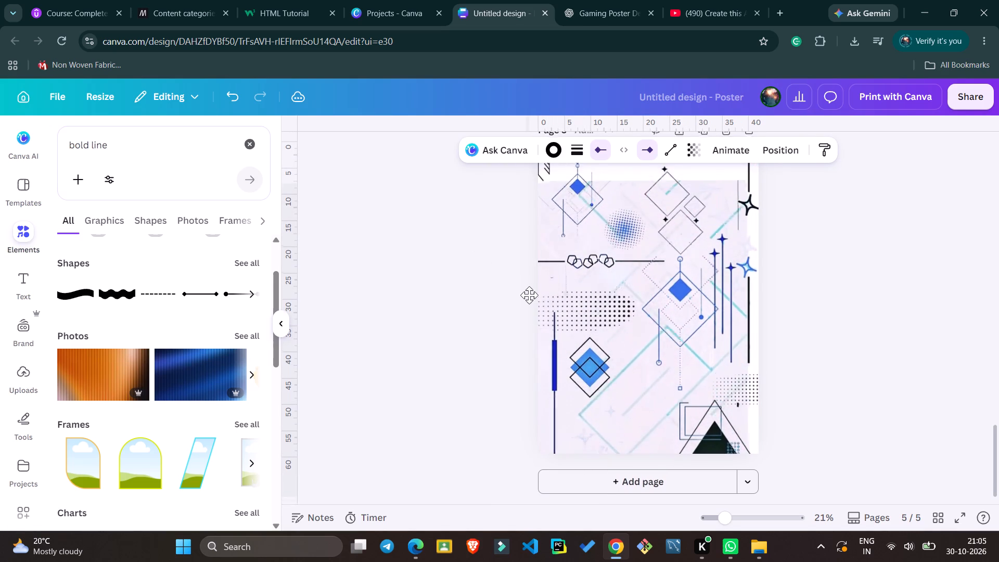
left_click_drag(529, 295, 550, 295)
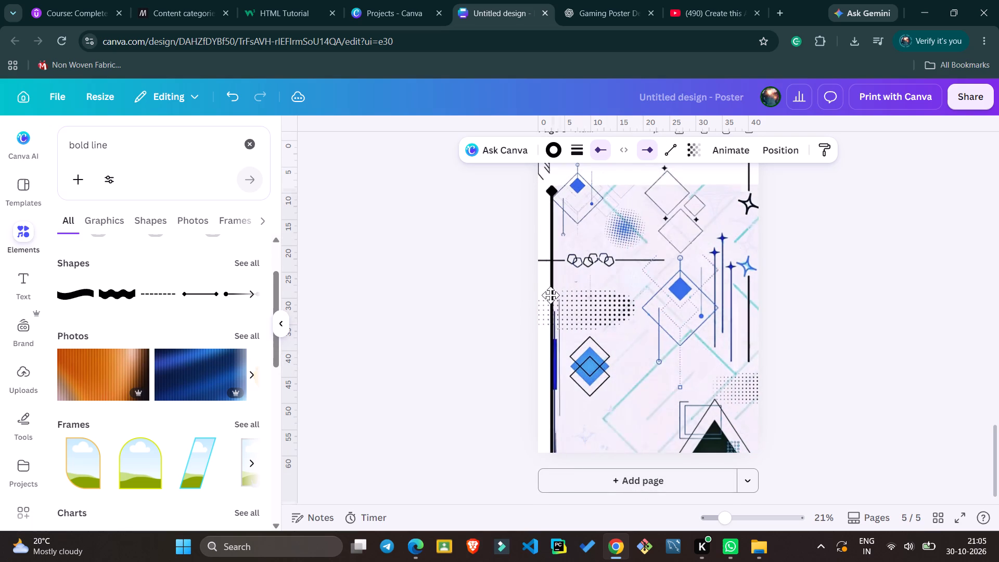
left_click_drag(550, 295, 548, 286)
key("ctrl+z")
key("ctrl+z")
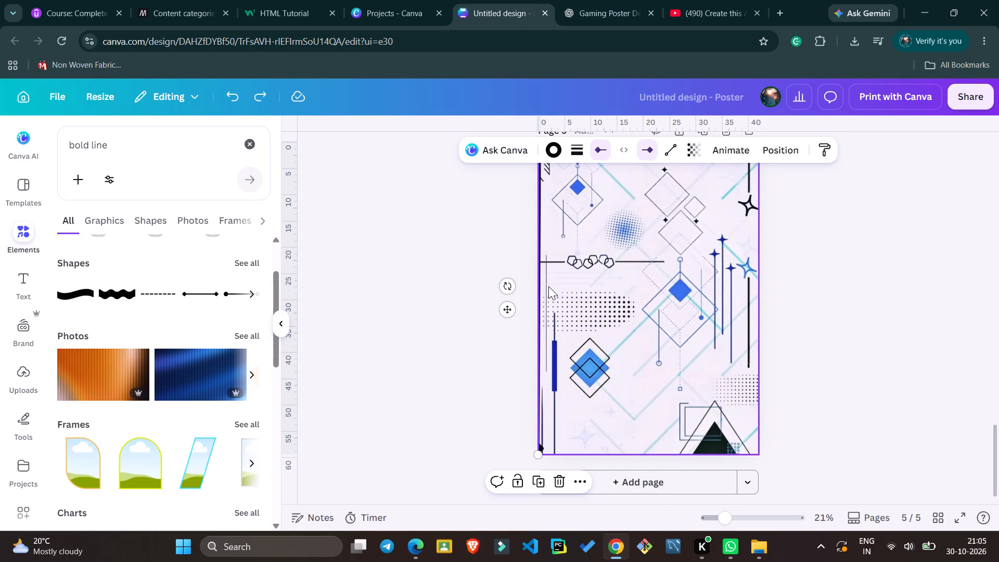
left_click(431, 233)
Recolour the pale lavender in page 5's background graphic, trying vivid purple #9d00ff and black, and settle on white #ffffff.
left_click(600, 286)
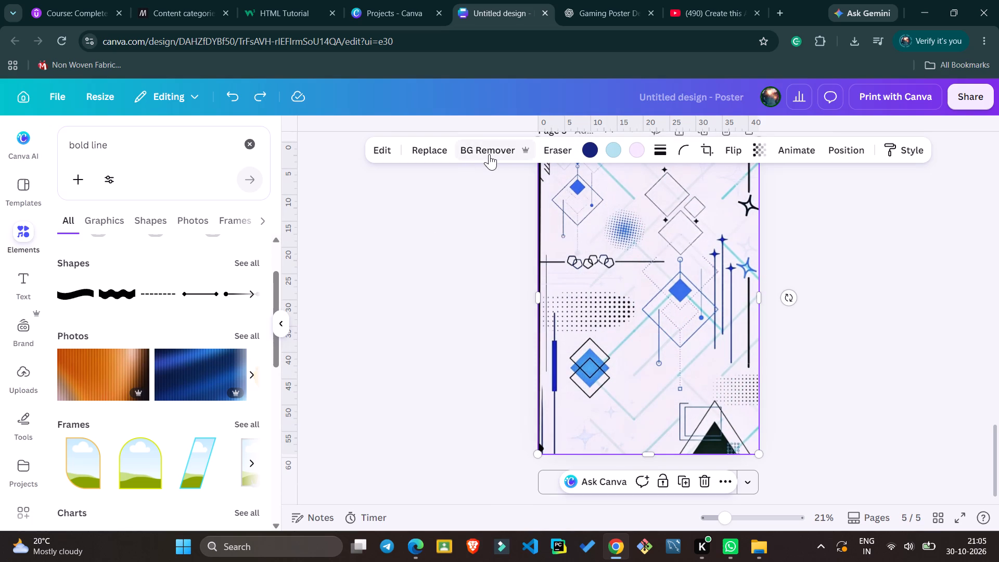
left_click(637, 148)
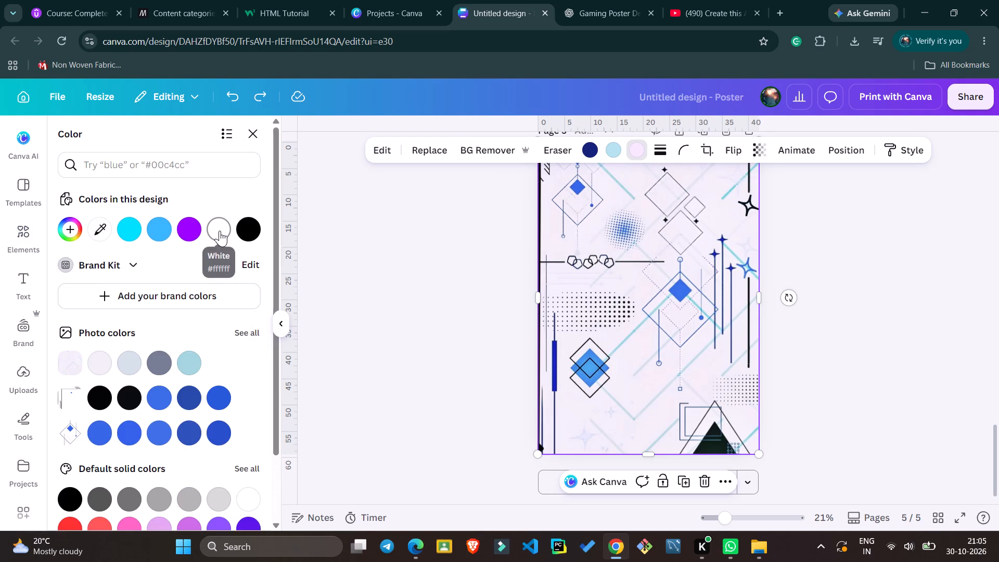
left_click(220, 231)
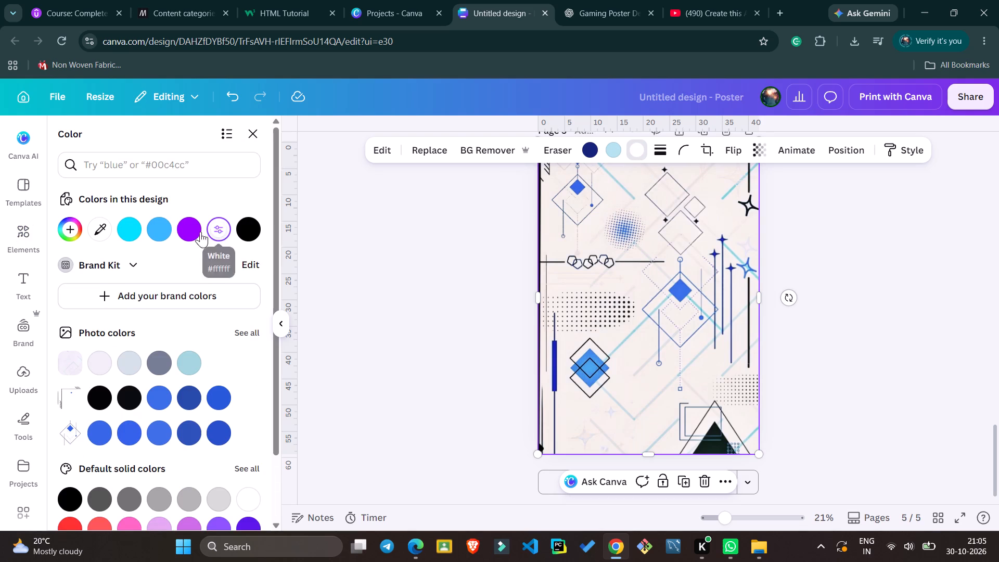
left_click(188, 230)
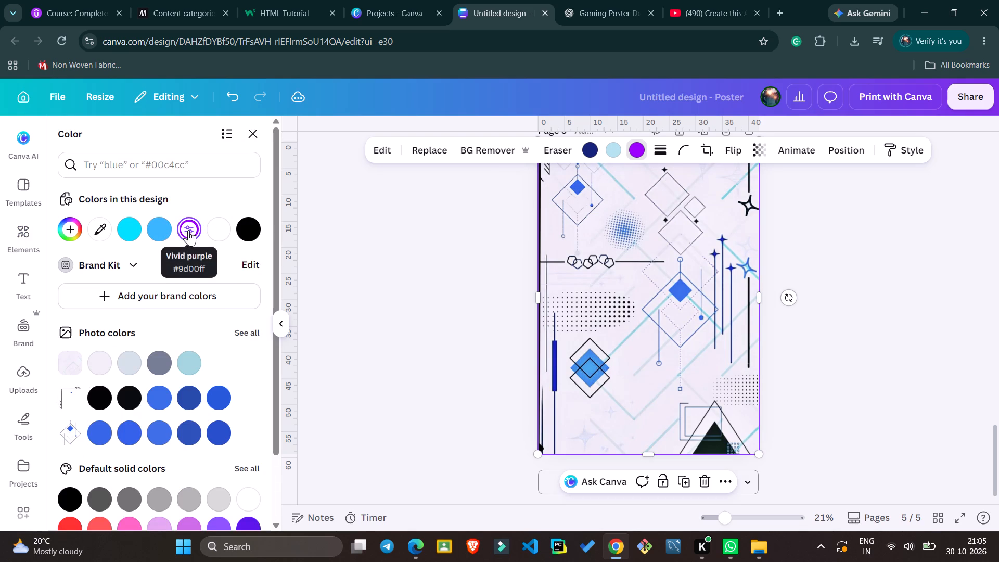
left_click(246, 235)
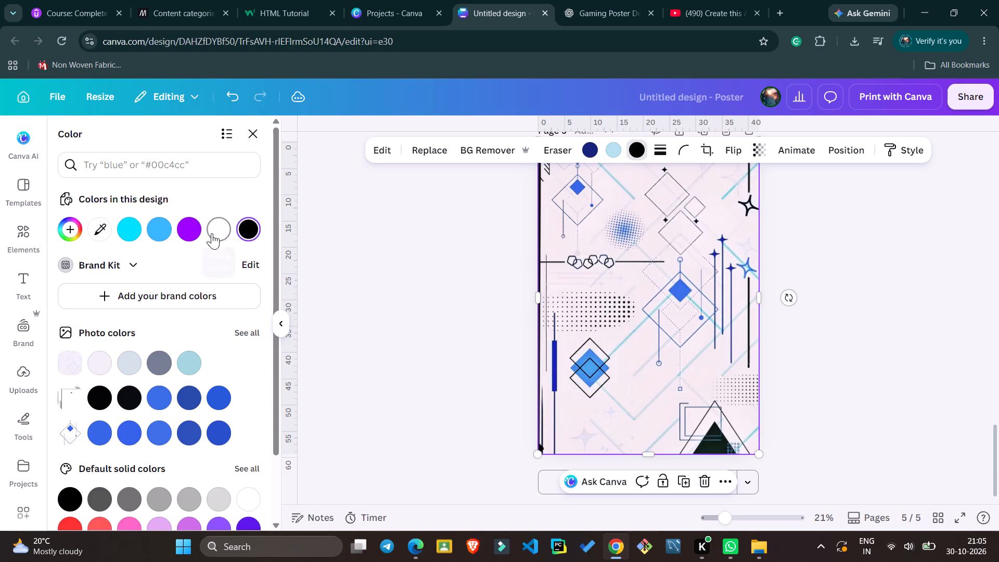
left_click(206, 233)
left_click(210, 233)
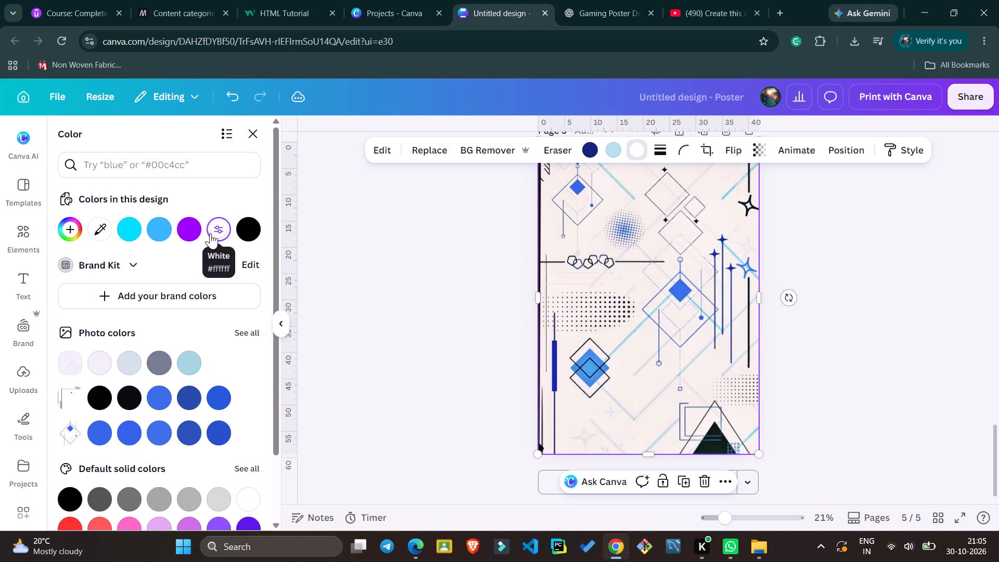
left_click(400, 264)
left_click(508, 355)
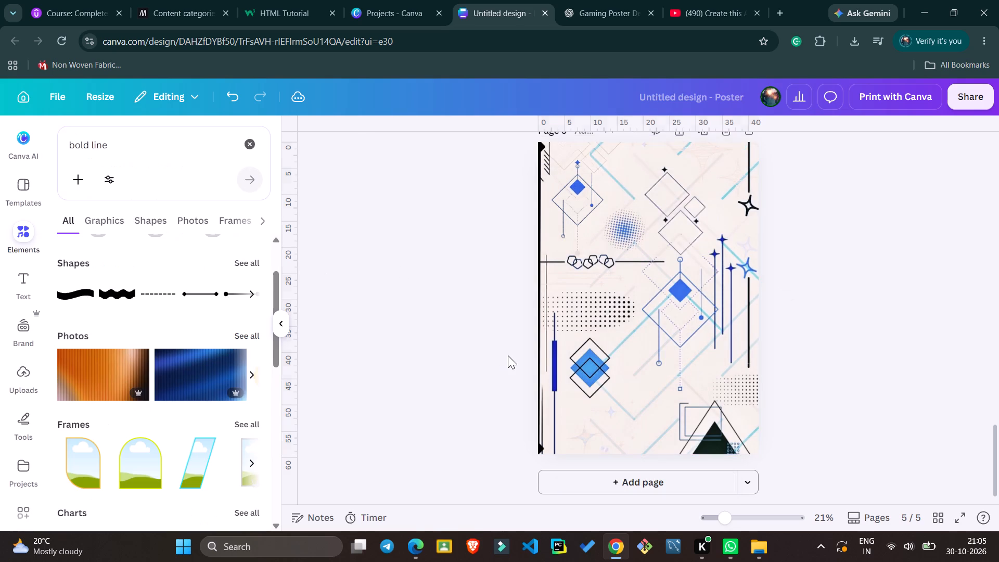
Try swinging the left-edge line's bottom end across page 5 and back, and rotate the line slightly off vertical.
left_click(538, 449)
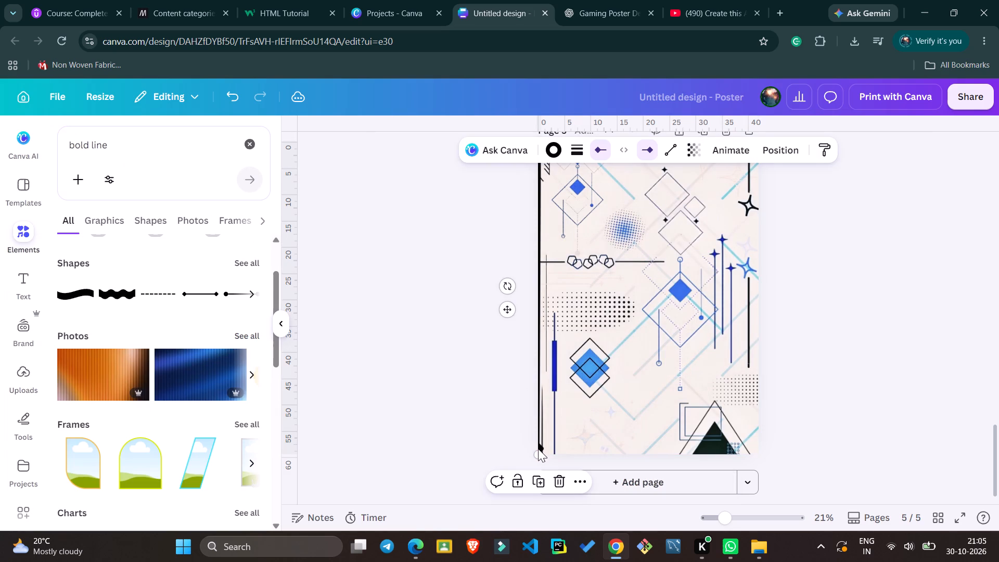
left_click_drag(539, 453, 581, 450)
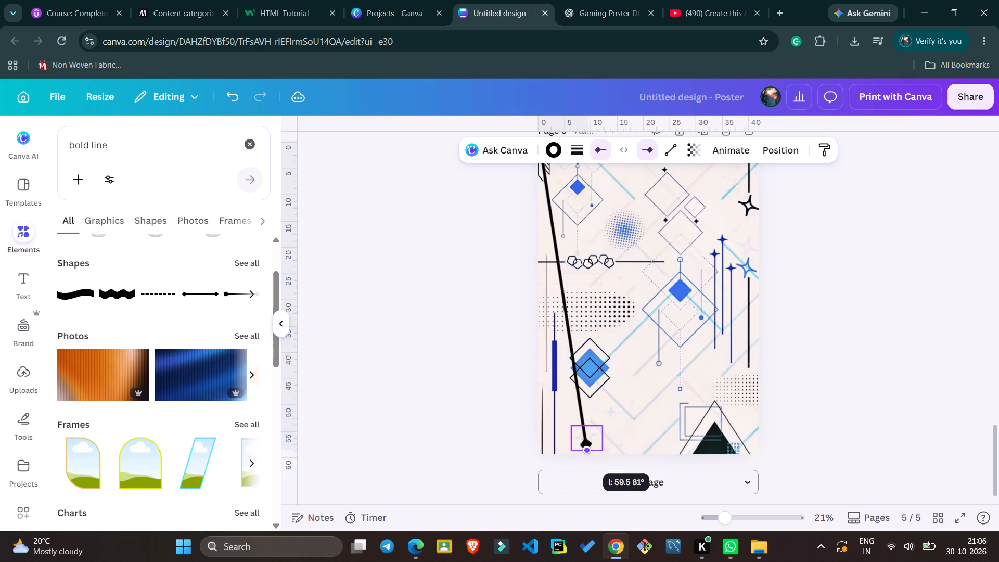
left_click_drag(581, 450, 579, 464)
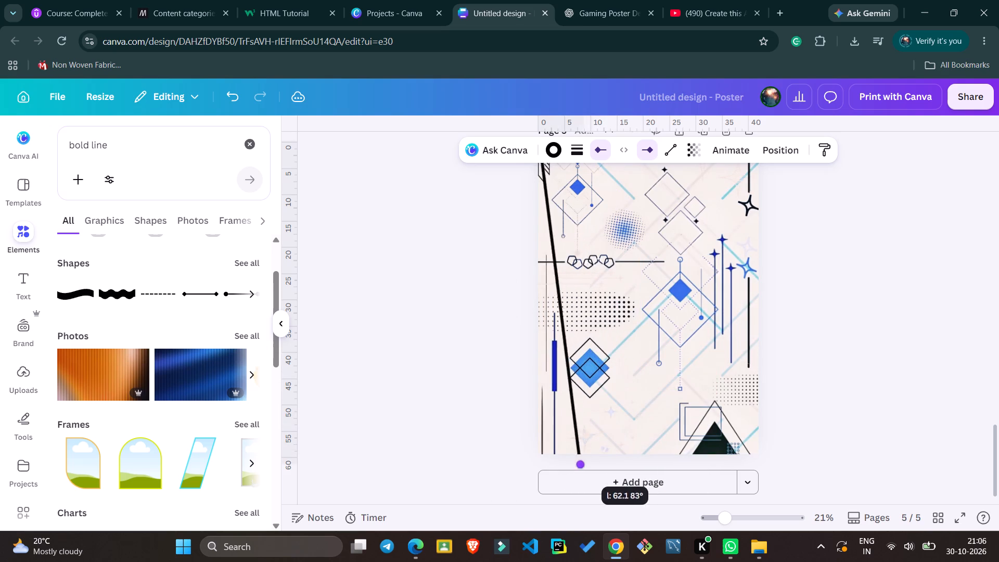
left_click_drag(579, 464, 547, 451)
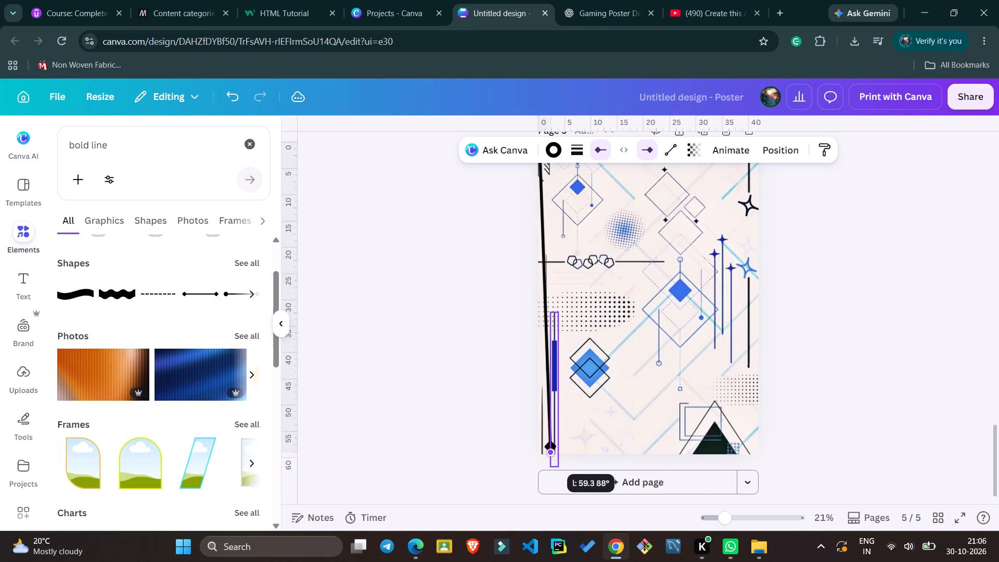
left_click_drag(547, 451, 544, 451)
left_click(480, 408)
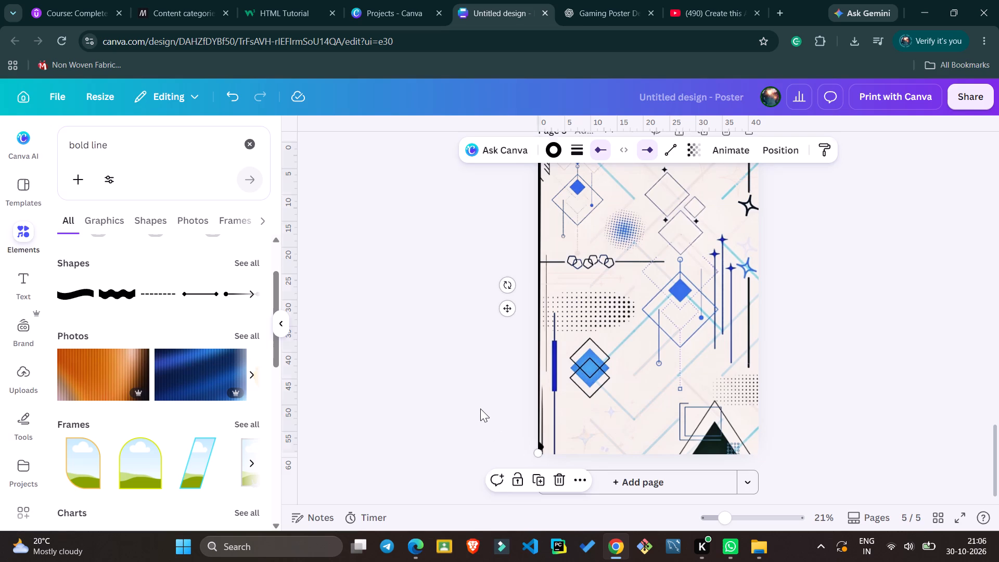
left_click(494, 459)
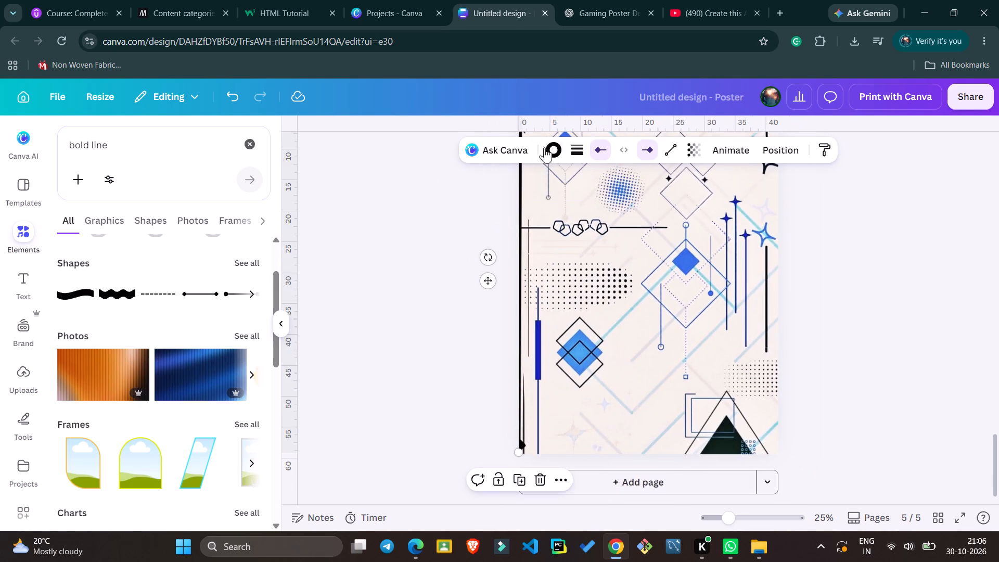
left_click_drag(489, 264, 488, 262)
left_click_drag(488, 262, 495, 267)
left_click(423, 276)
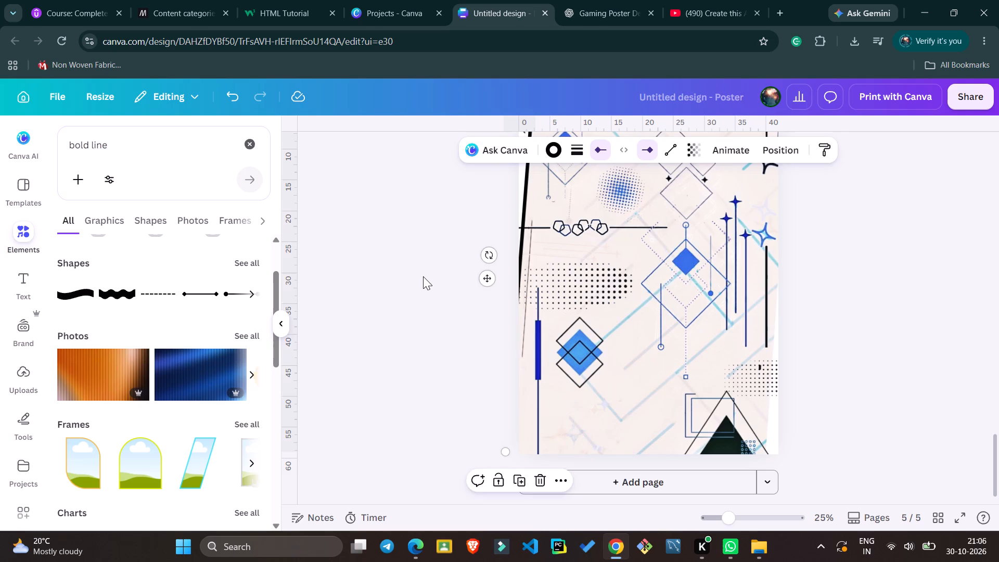
Undo the background recolouring and the line's rotation, stretching and left alignment, back to the short vertical diamond-ended line in mid-page.
key("ctrl+z")
key("ctrl+z")
key("ctrl+z")
key("ctrl+z")
key("ctrl+z")
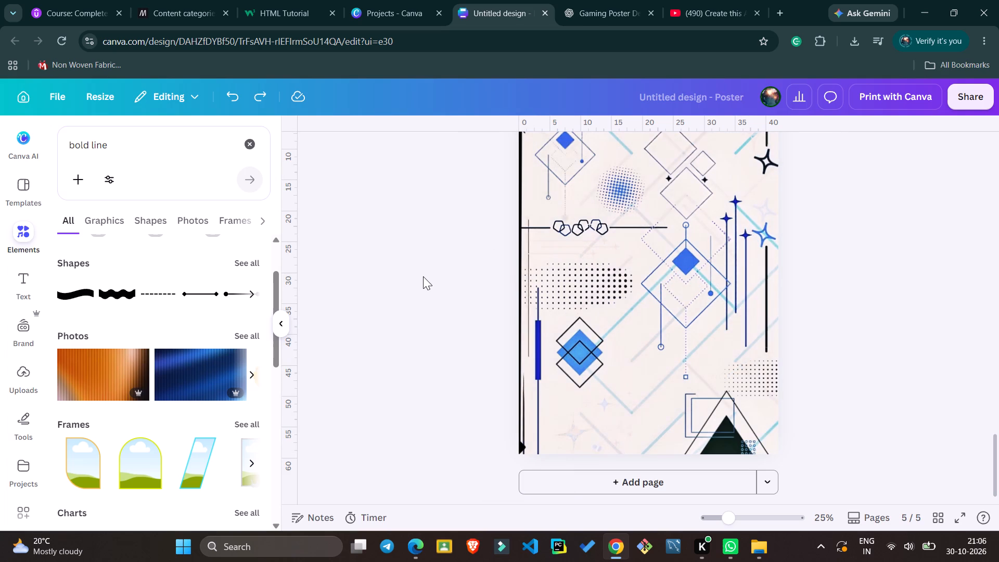
key("ctrl+z")
key("ctrl+z")
key("ctrl+z")
key("ctrl+z")
key("ctrl+z")
key("ctrl+z")
key("ctrl+z")
key("ctrl+z")
key("ctrl+z")
key("ctrl+z")
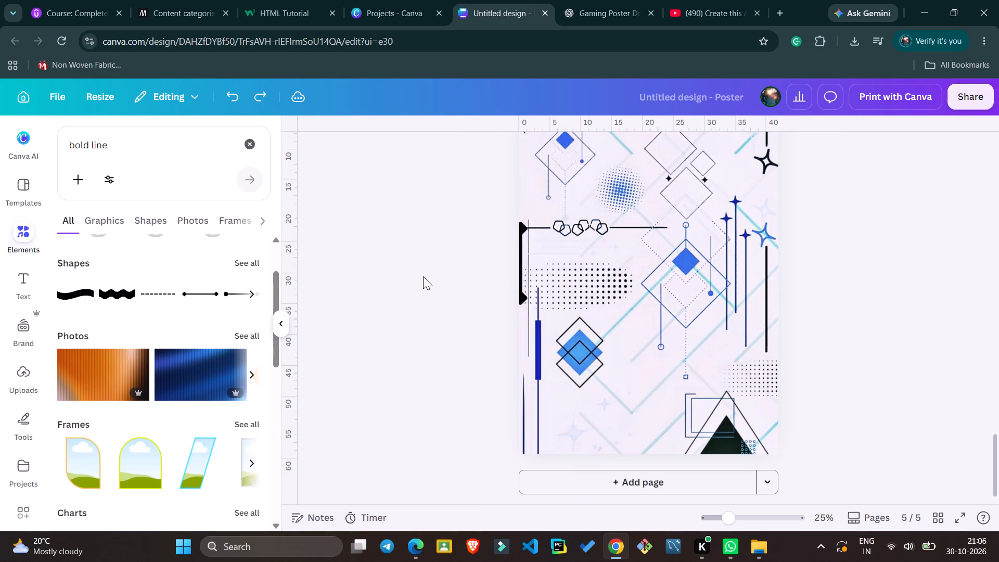
key("ctrl+z")
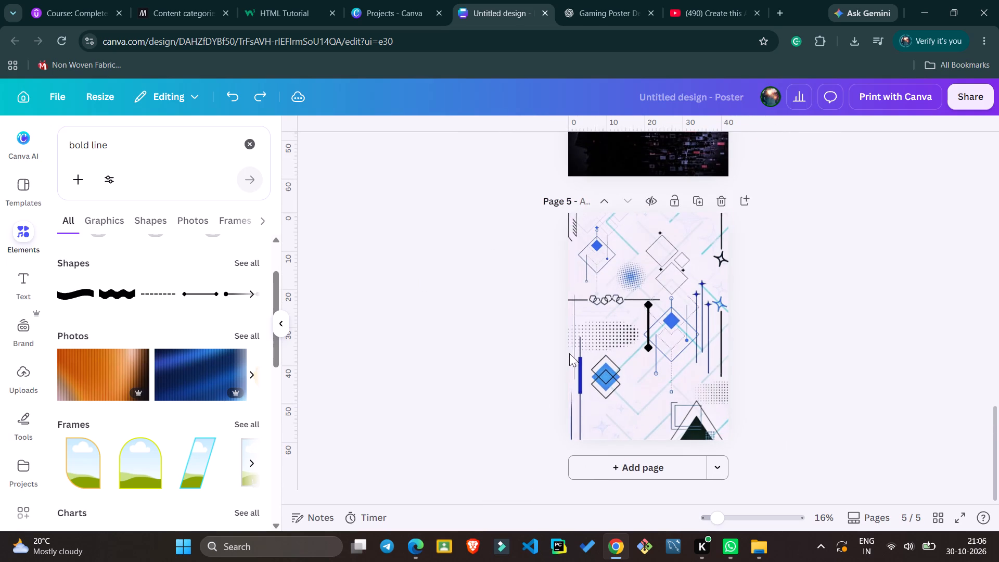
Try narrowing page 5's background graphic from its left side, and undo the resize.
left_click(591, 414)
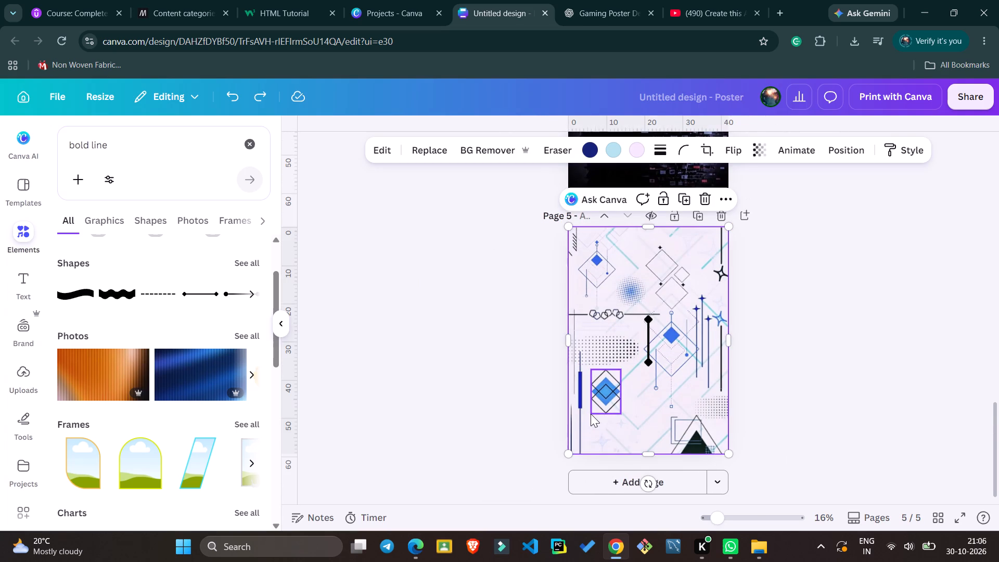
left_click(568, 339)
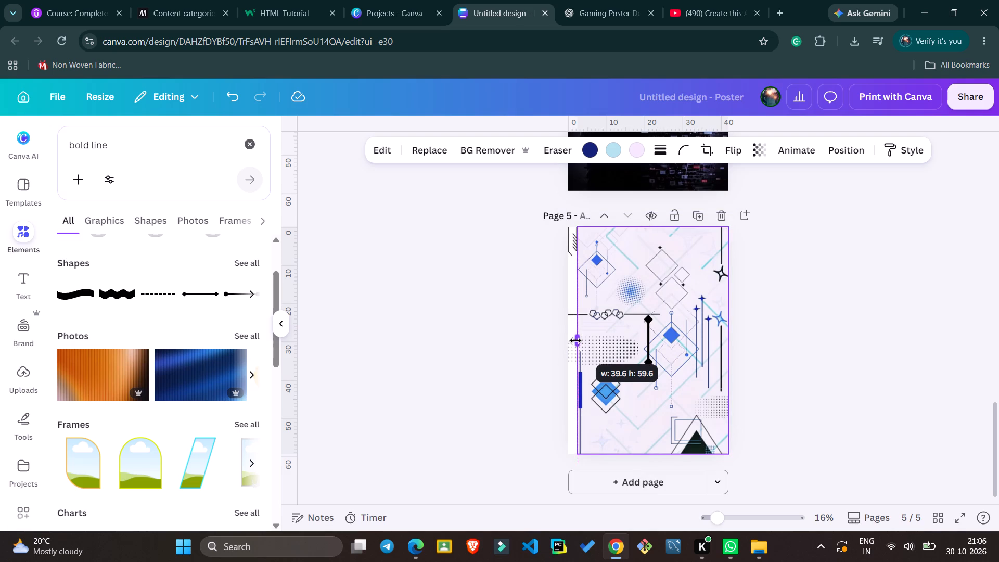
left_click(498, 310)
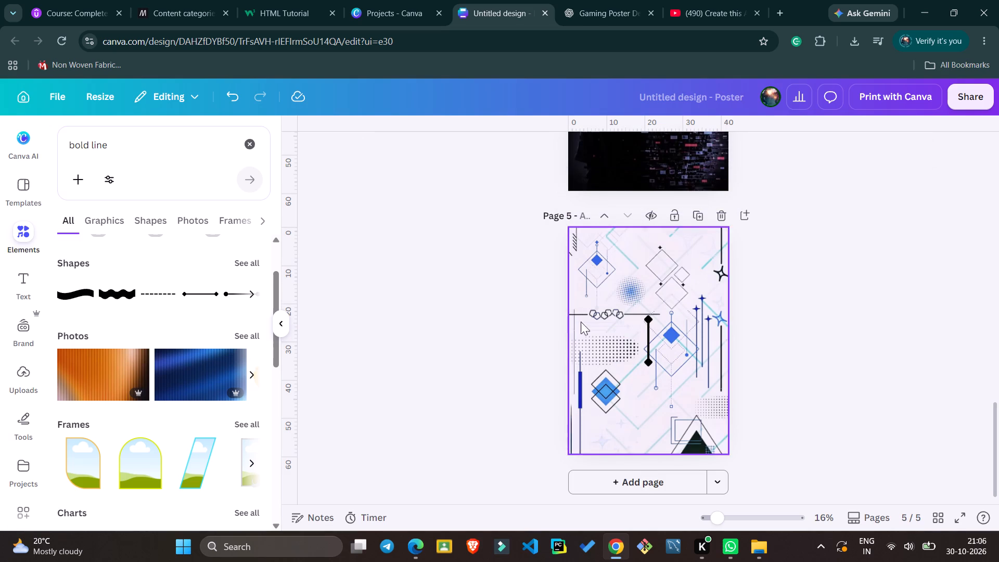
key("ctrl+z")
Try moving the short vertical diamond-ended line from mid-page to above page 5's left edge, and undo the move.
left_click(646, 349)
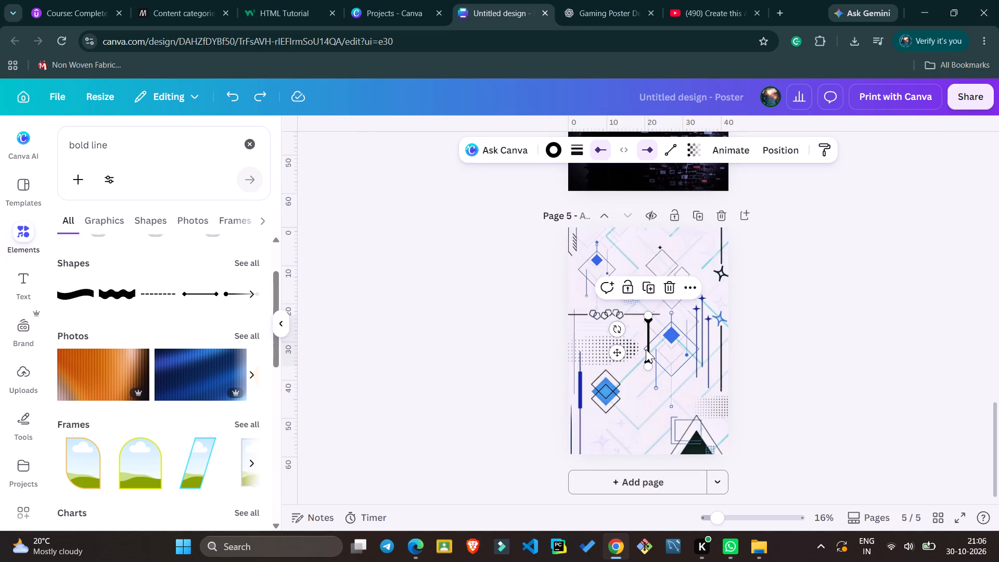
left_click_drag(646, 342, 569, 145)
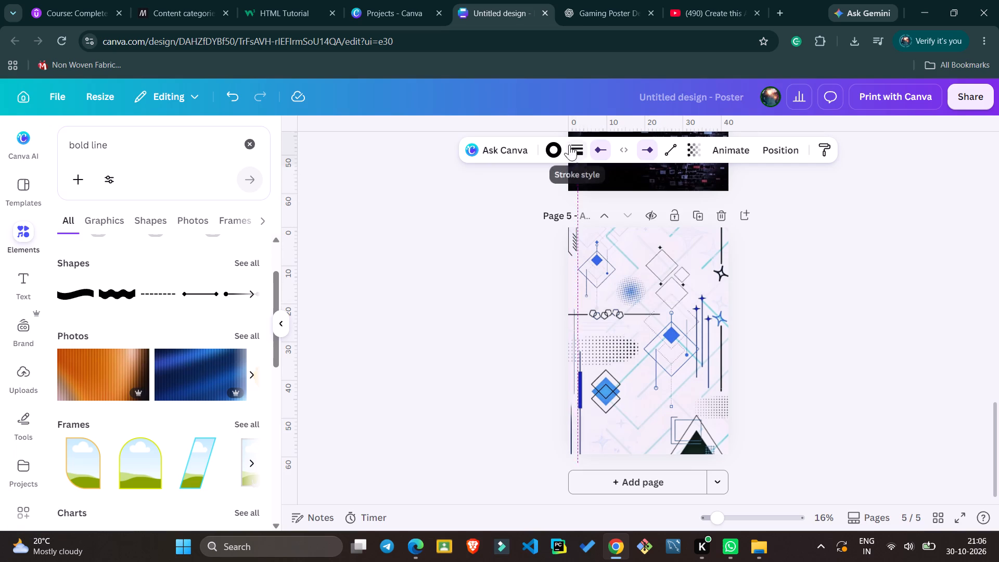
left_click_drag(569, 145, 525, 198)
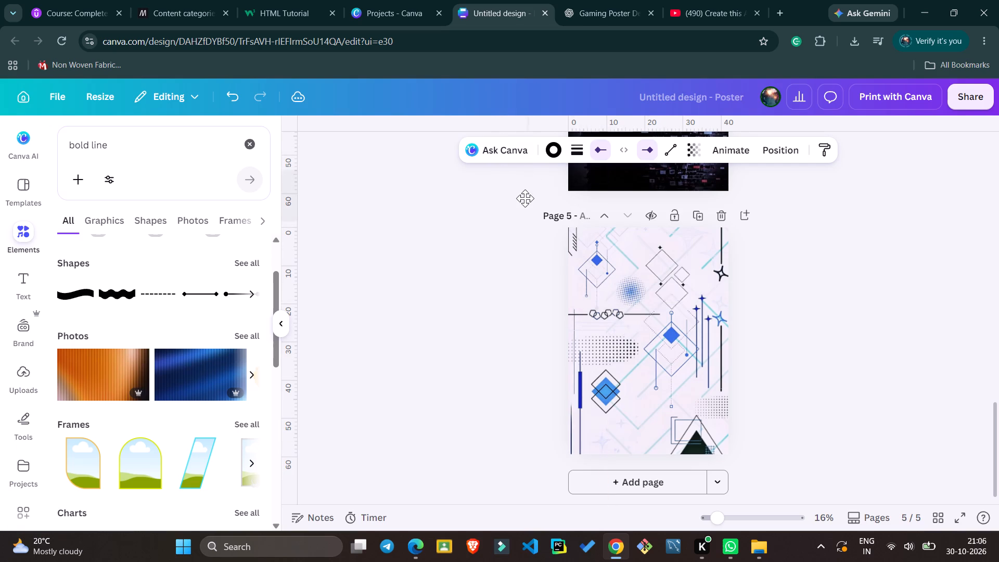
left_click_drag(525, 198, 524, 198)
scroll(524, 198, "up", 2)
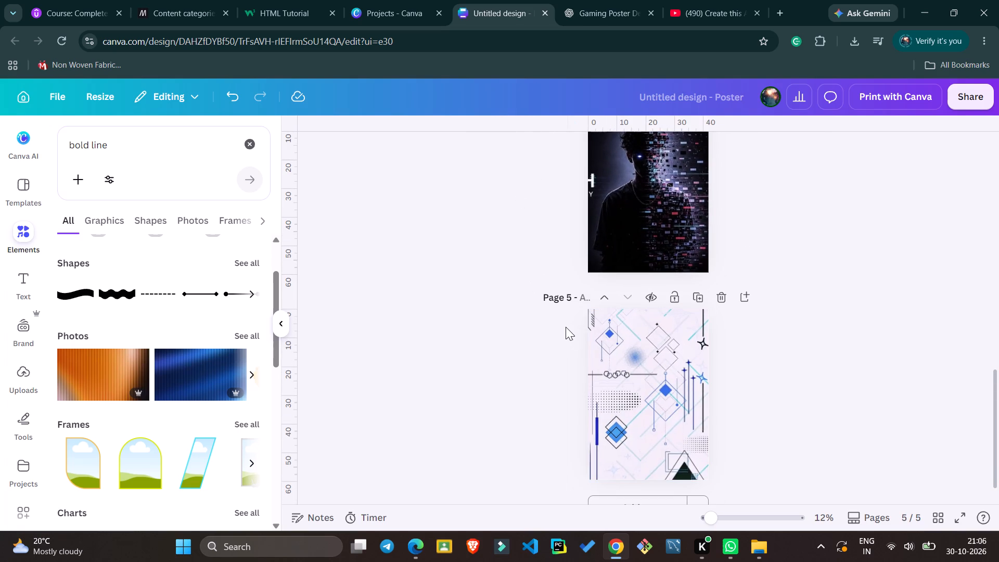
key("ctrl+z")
Add a blank page 6 after page 5 and move the short diamond-ended line onto it.
scroll(566, 327, "left", 1)
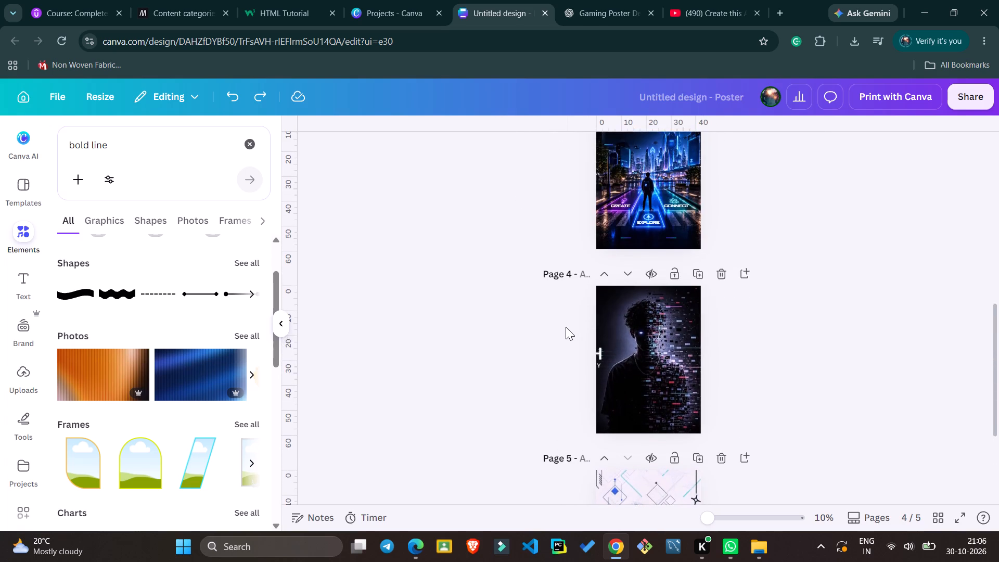
scroll(566, 327, "left", 1)
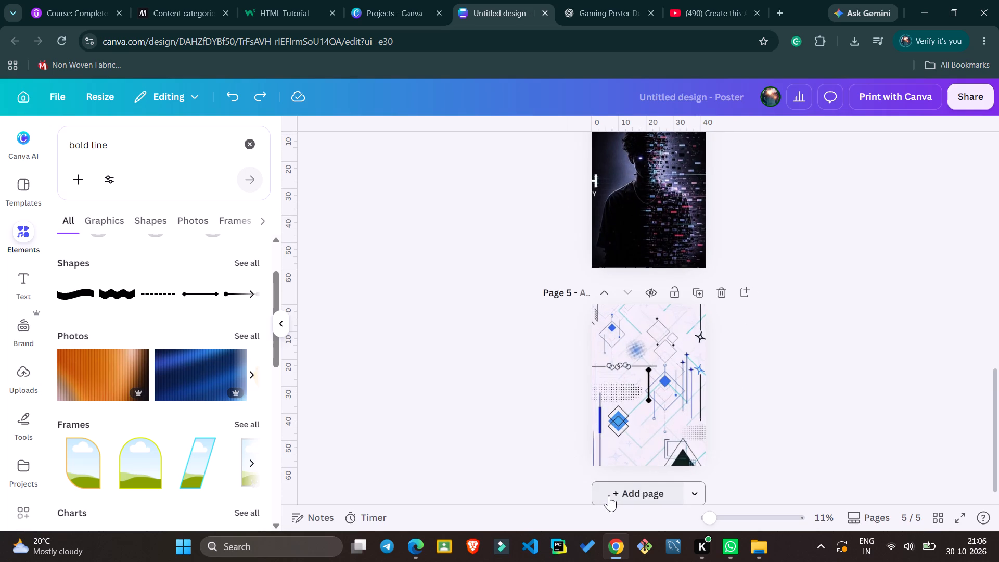
left_click(609, 495)
scroll(531, 417, "down", 1)
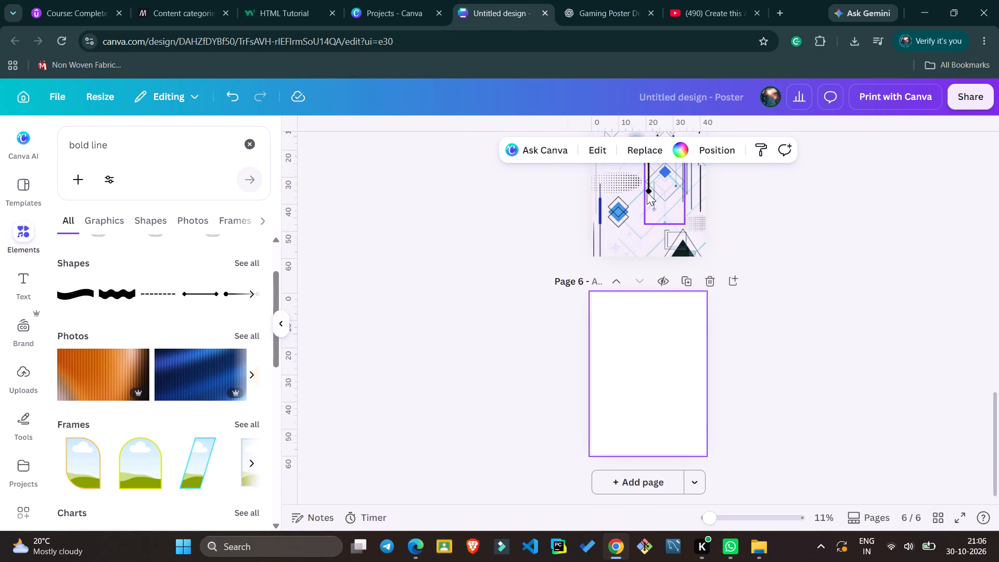
left_click_drag(648, 186, 613, 349)
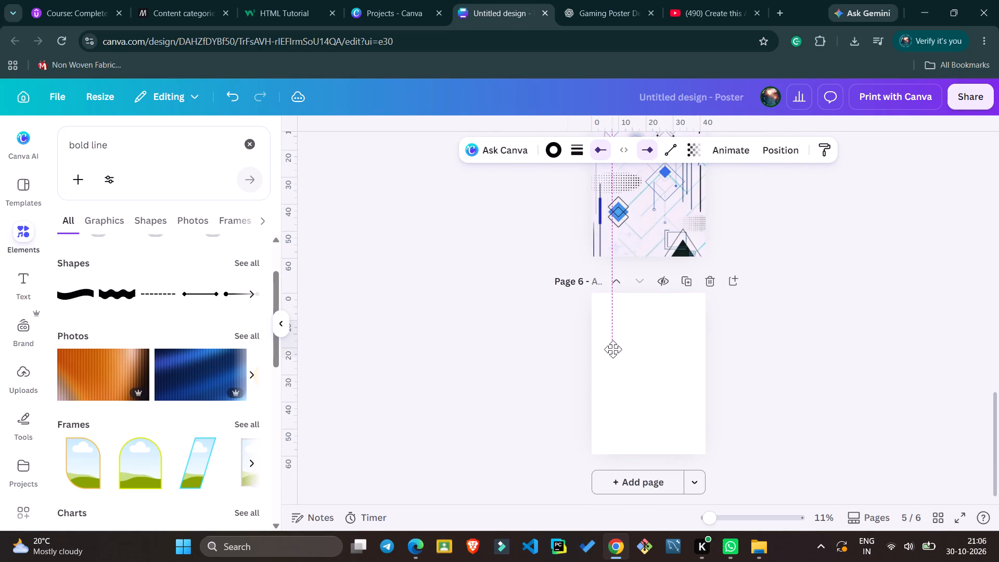
left_click_drag(613, 349, 613, 349)
Place the diamond-ended line at page 6's top left corner and stretch it down the left edge to full page height.
left_click_drag(611, 333, 594, 315)
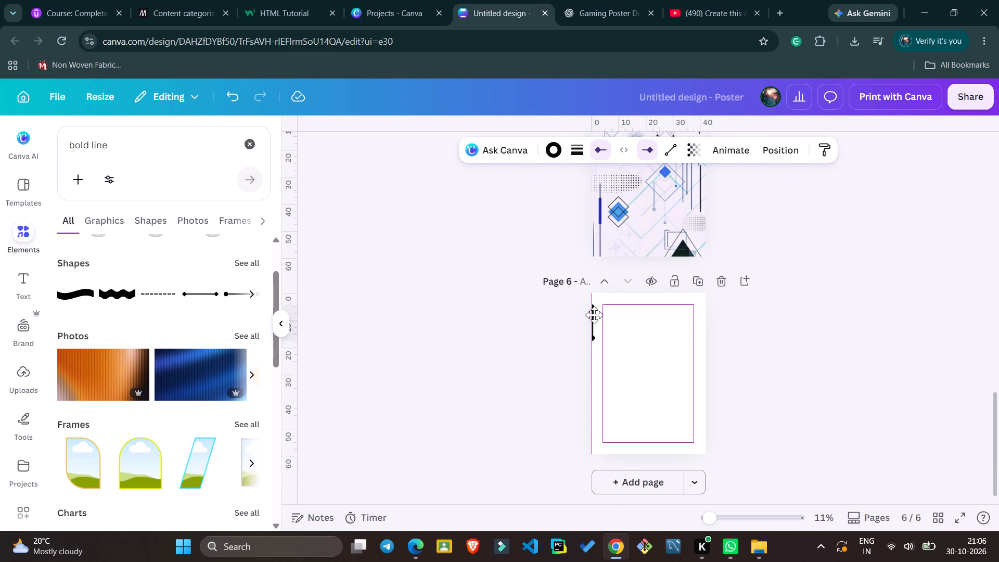
left_click_drag(594, 315, 594, 306)
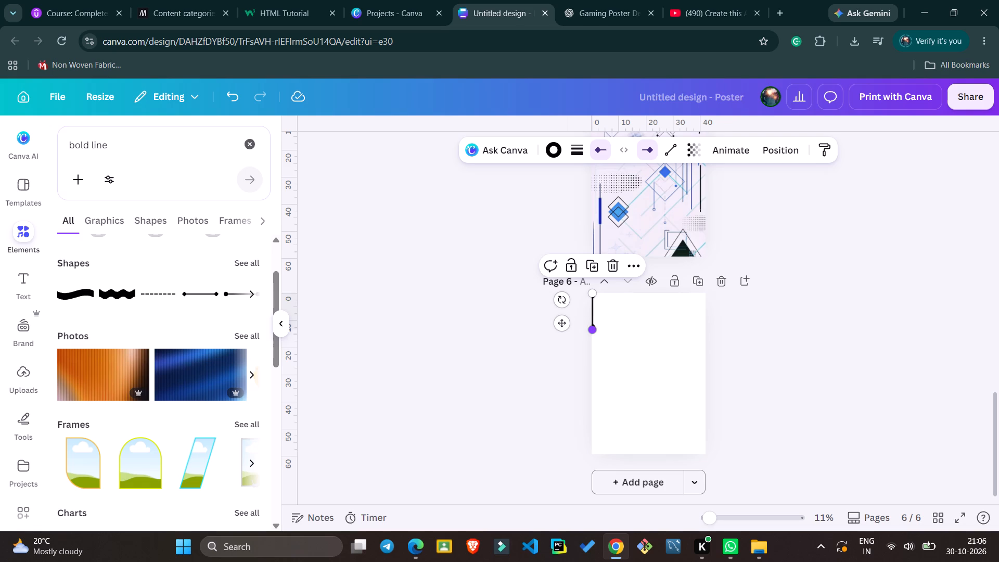
left_click_drag(593, 329, 592, 450)
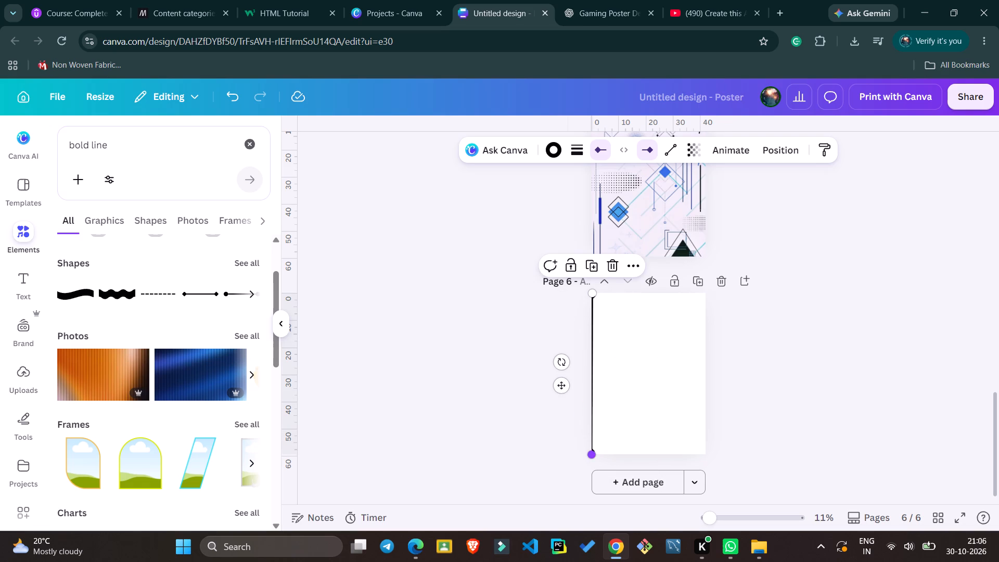
left_click(550, 439)
scroll(550, 439, "down", 1)
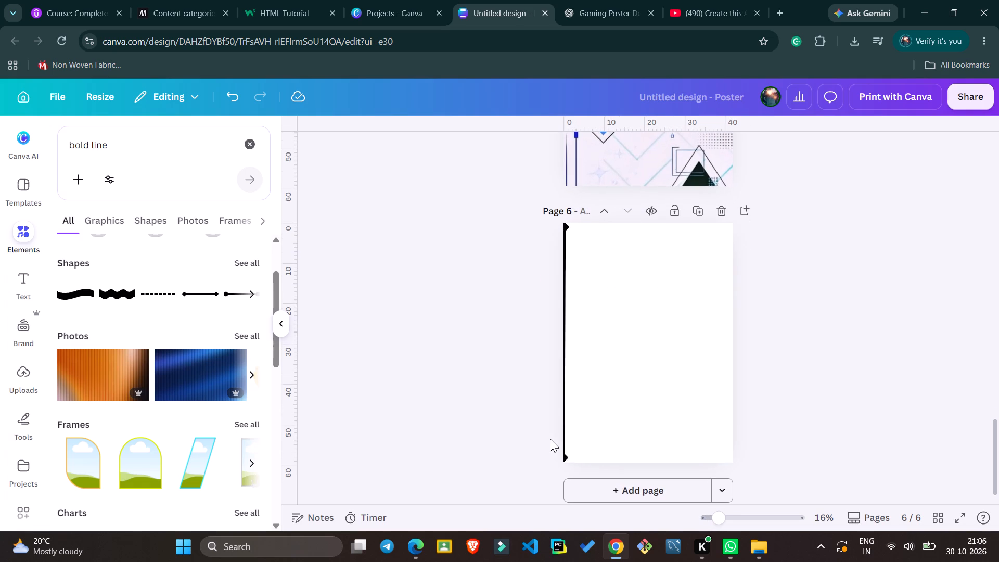
left_click(564, 459)
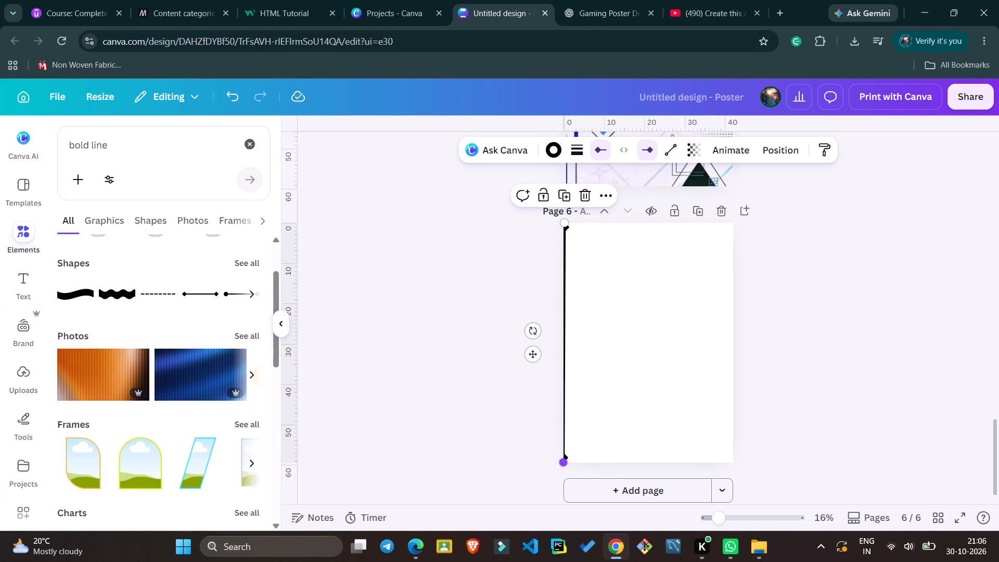
left_click(485, 402)
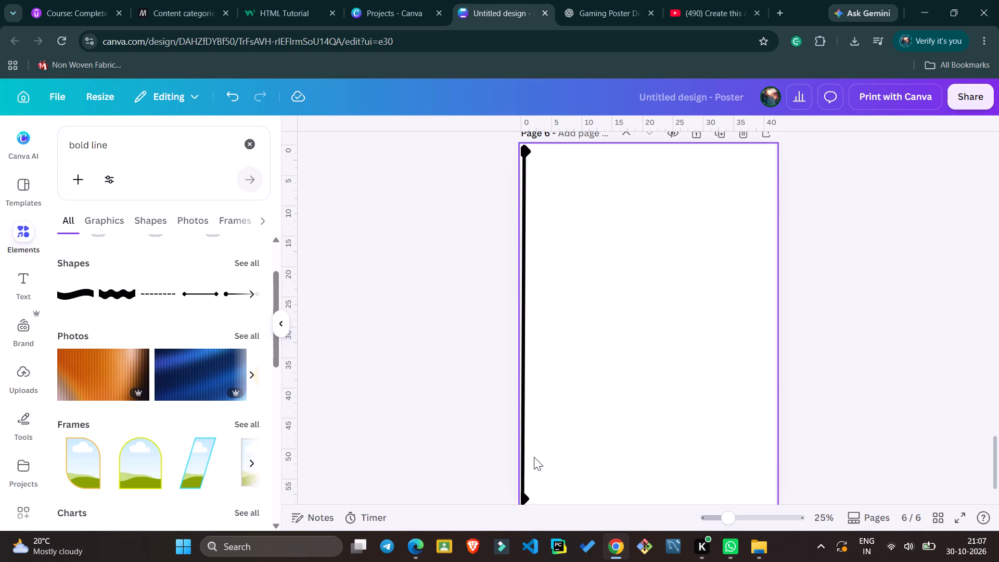
Duplicate the full-height diamond-ended line on page 6 four times.
left_click(568, 378)
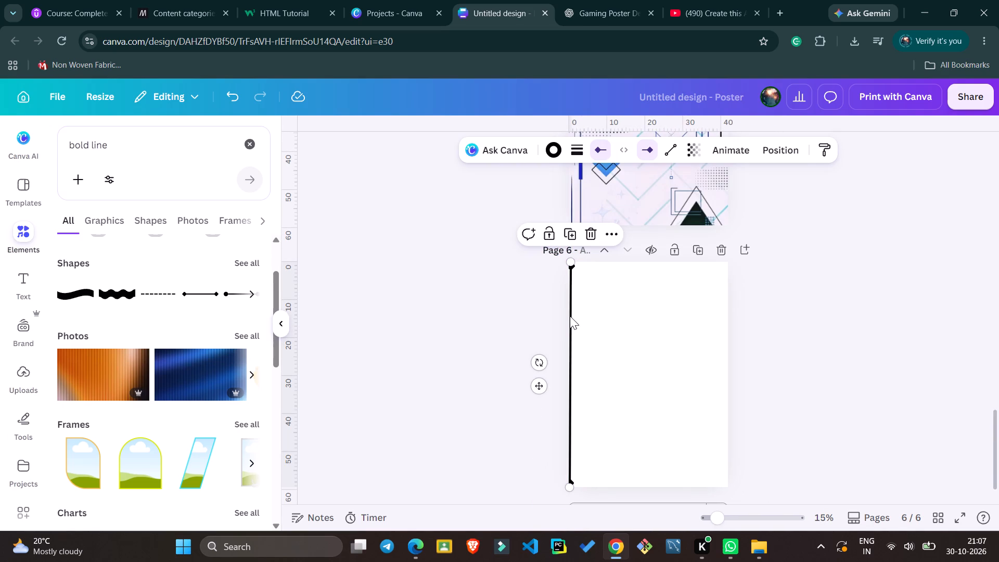
key("ctrl+d")
key("ctrl+d")
key("ctrl+d")
key("ctrl+d")
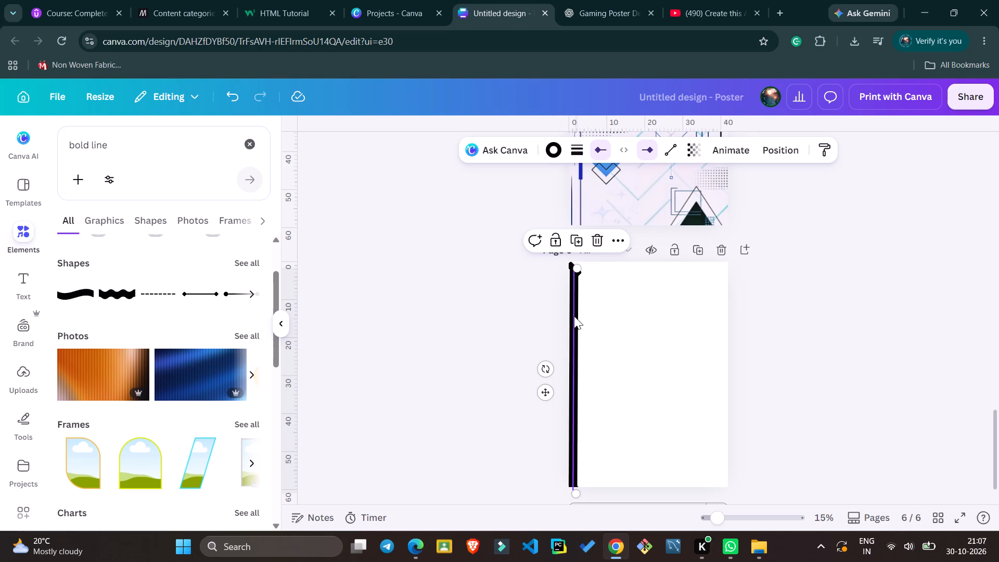
Move one duplicated diamond-ended line from page 6 up to page 5, standing it vertically beside the page's right edge.
left_click_drag(575, 316, 650, 247)
scroll(650, 247, "up", 1)
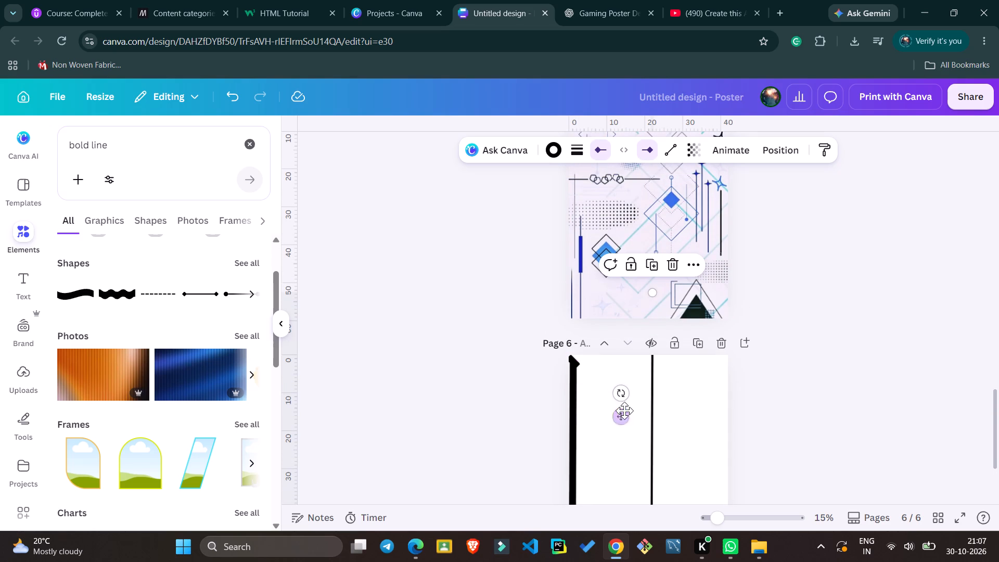
left_click_drag(624, 414, 681, 205)
scroll(681, 205, "up", 1)
left_click(709, 234)
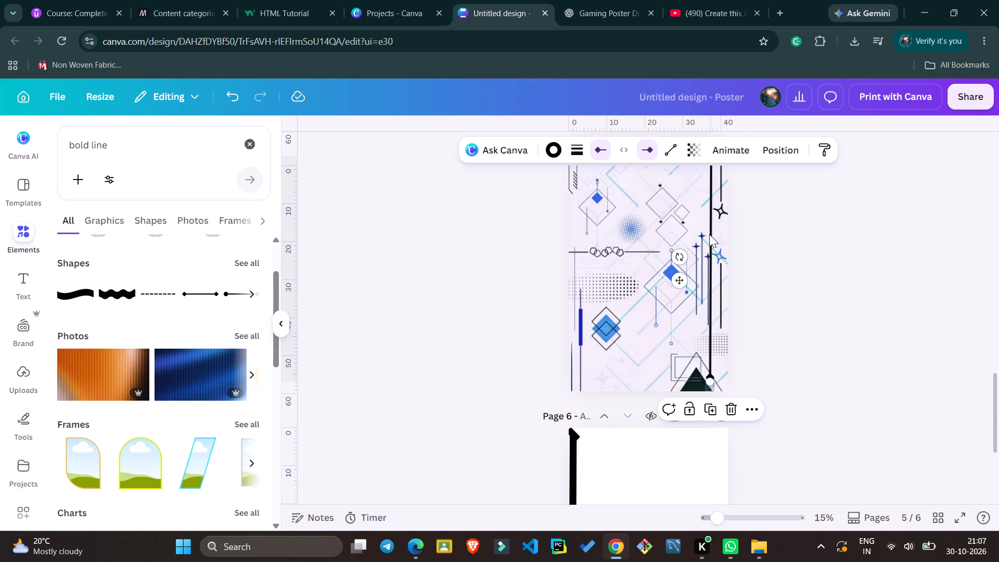
left_click_drag(711, 236, 718, 238)
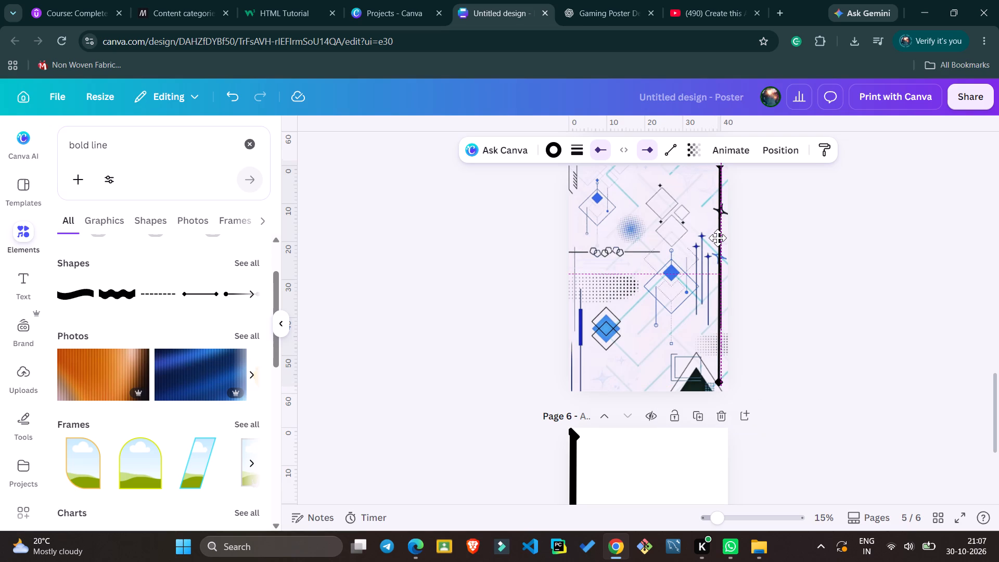
left_click_drag(718, 238, 725, 243)
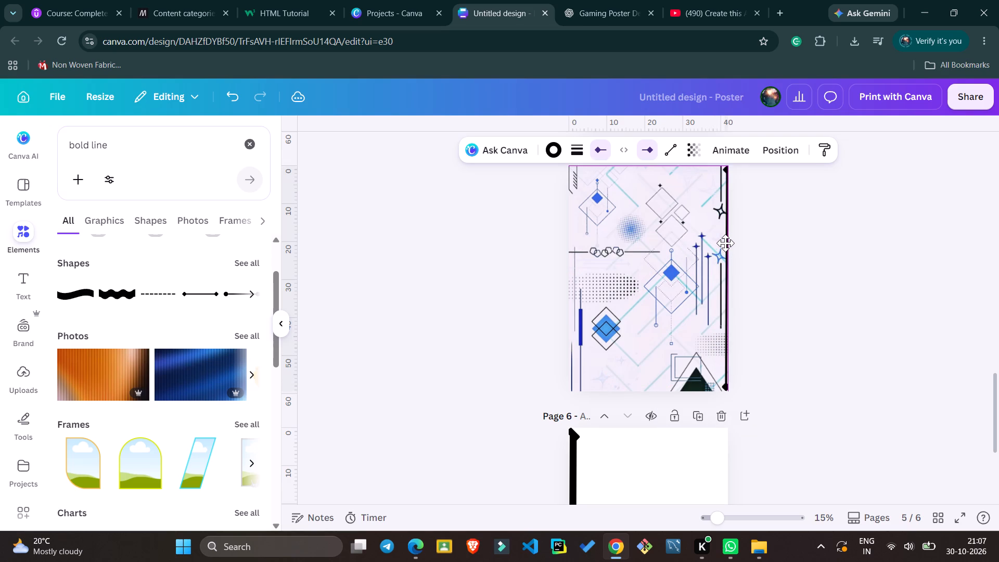
left_click_drag(725, 243, 721, 242)
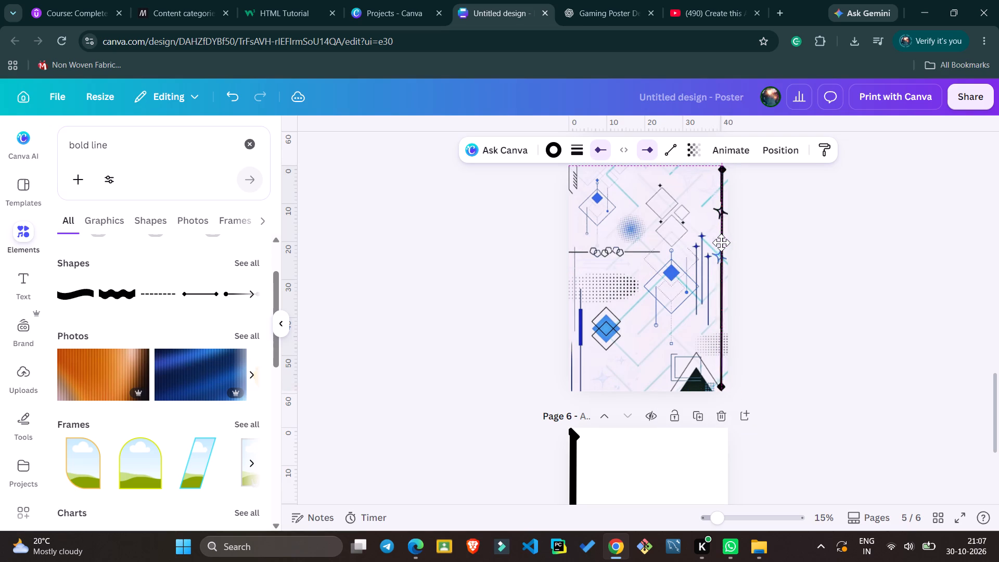
left_click_drag(721, 242, 723, 241)
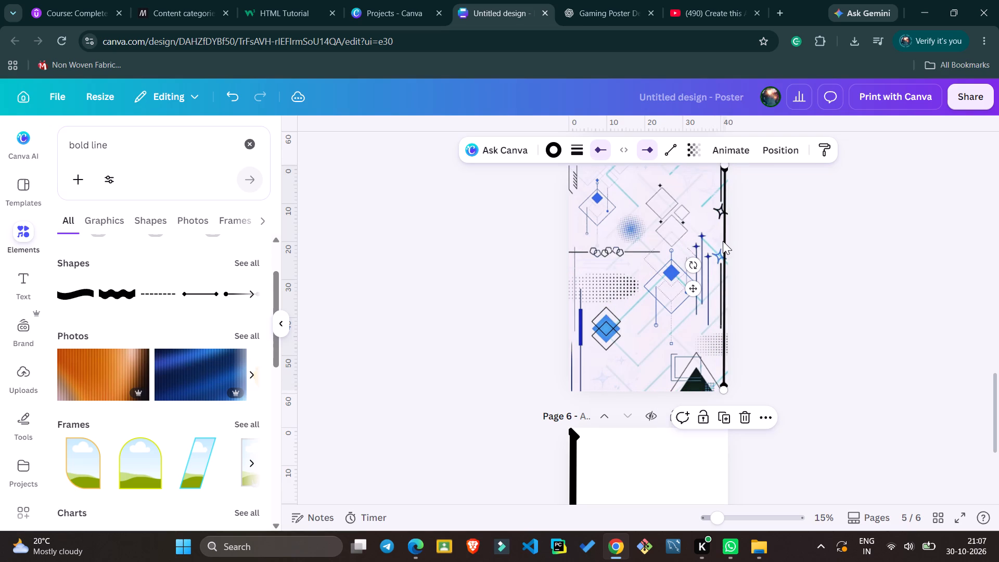
Fine-tune the diamond-ended line on page 5 so it sits against the right edge, running from top to bottom.
left_click(751, 246)
scroll(751, 246, "up", 1)
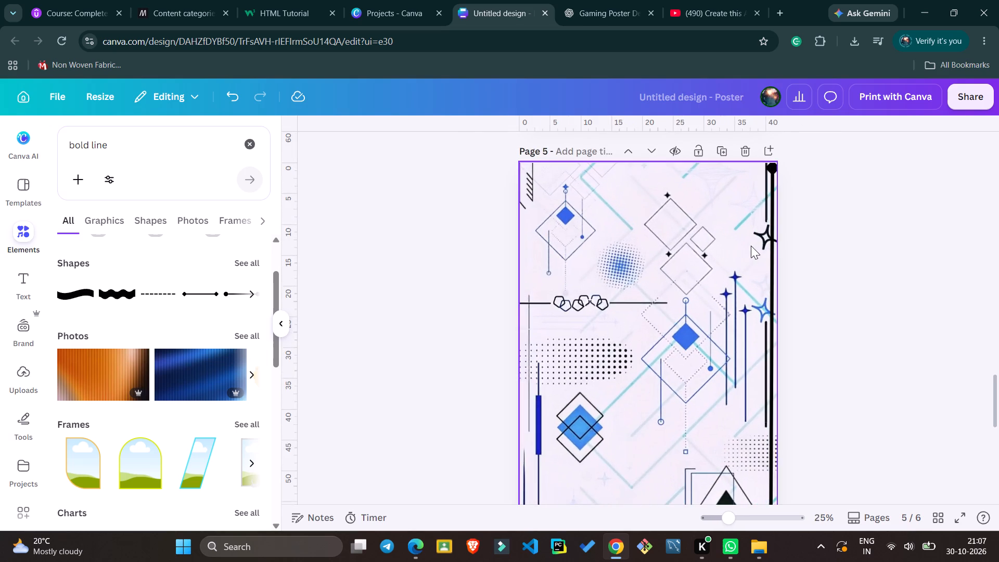
scroll(751, 246, "down", 2)
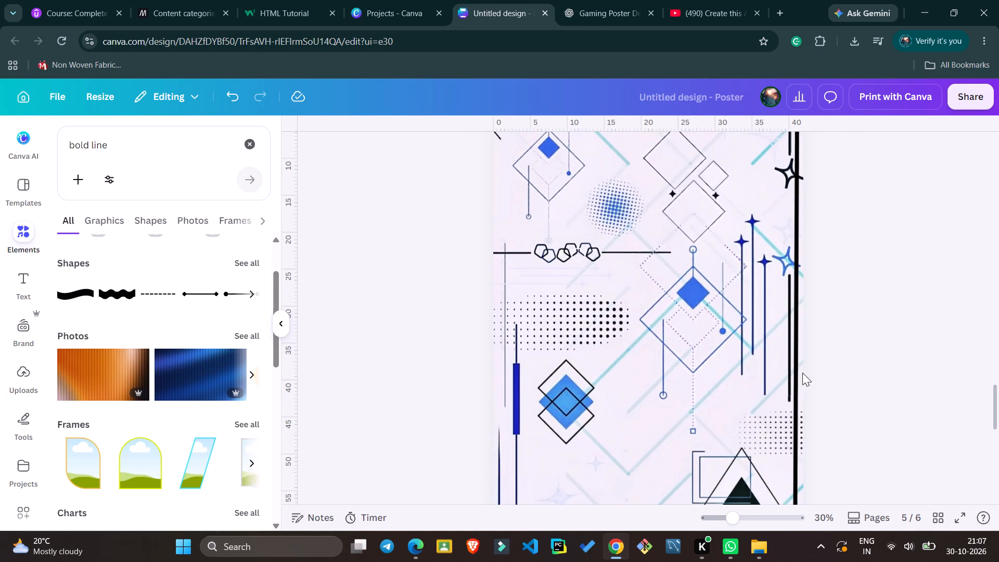
left_click(798, 363)
left_click(762, 316)
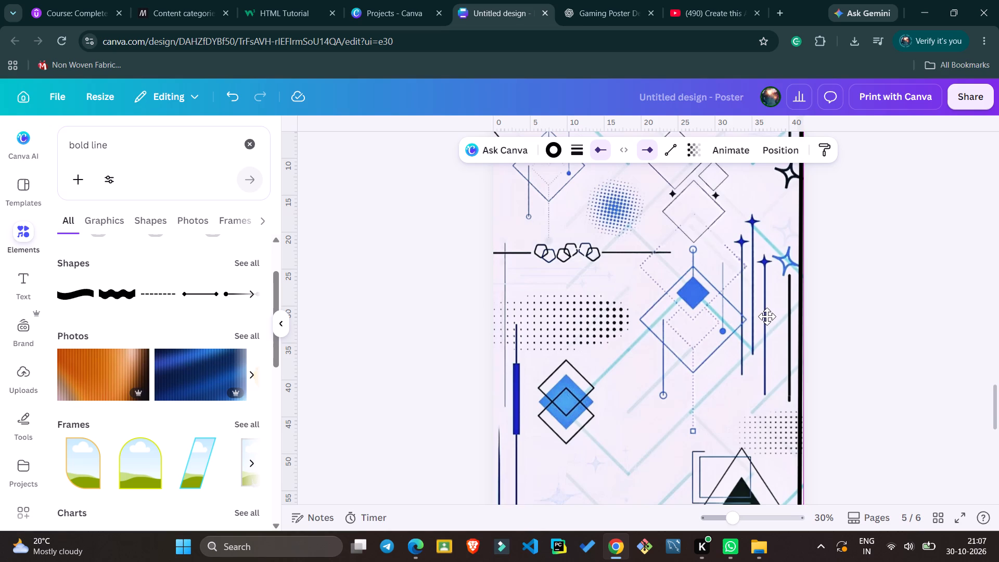
left_click(829, 296)
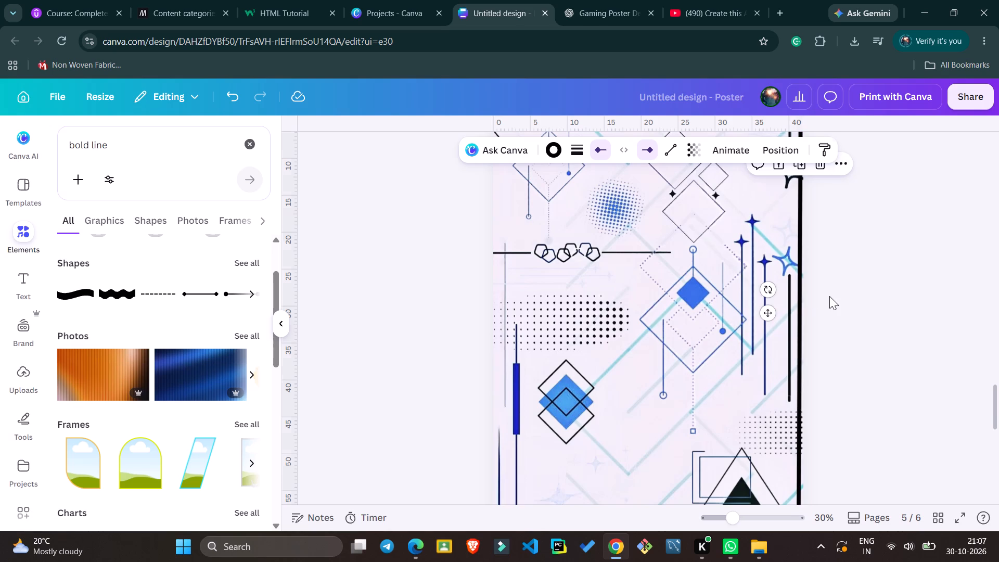
scroll(829, 296, "down", 1)
left_click_drag(796, 411, 799, 419)
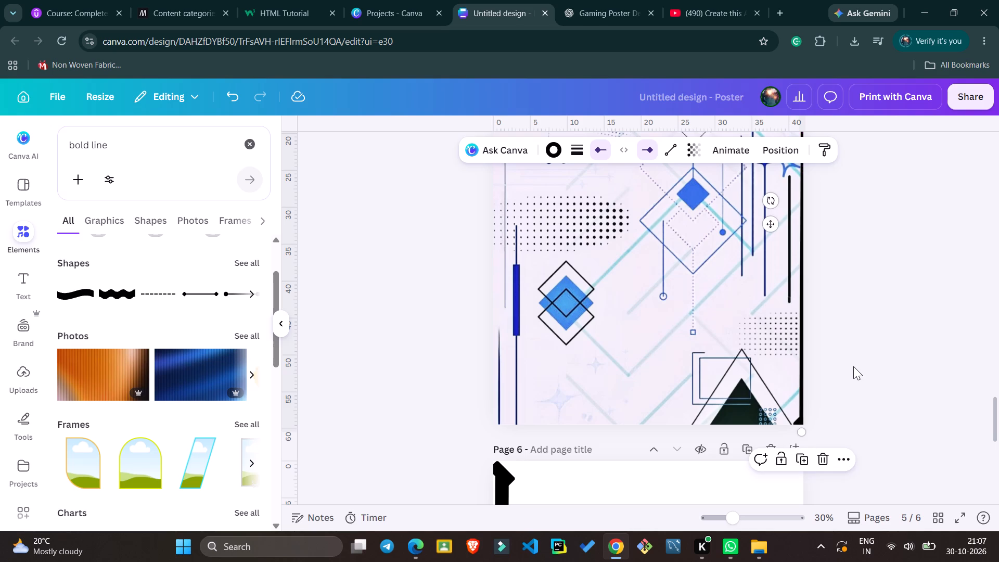
left_click(853, 366)
scroll(853, 366, "up", 5)
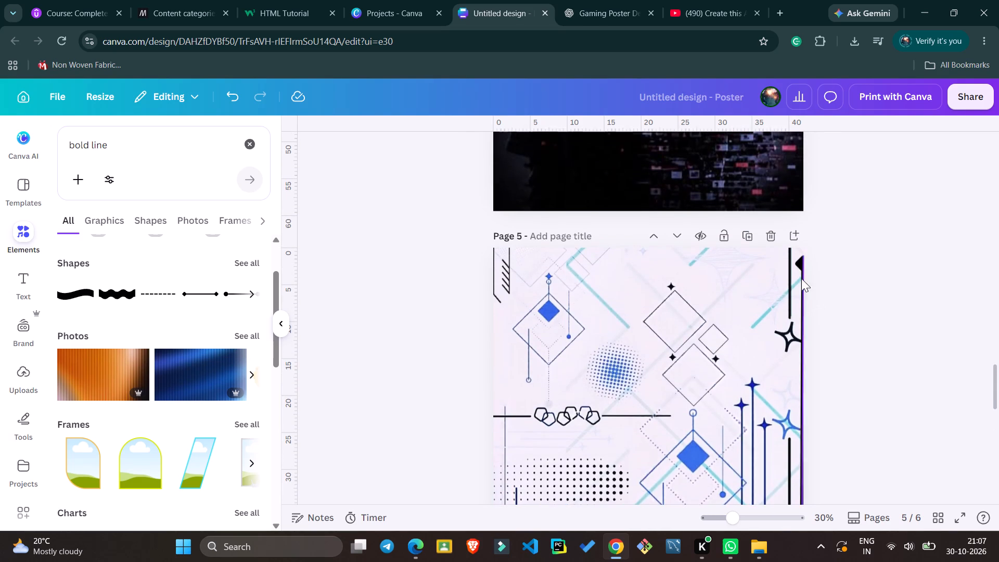
left_click(799, 263)
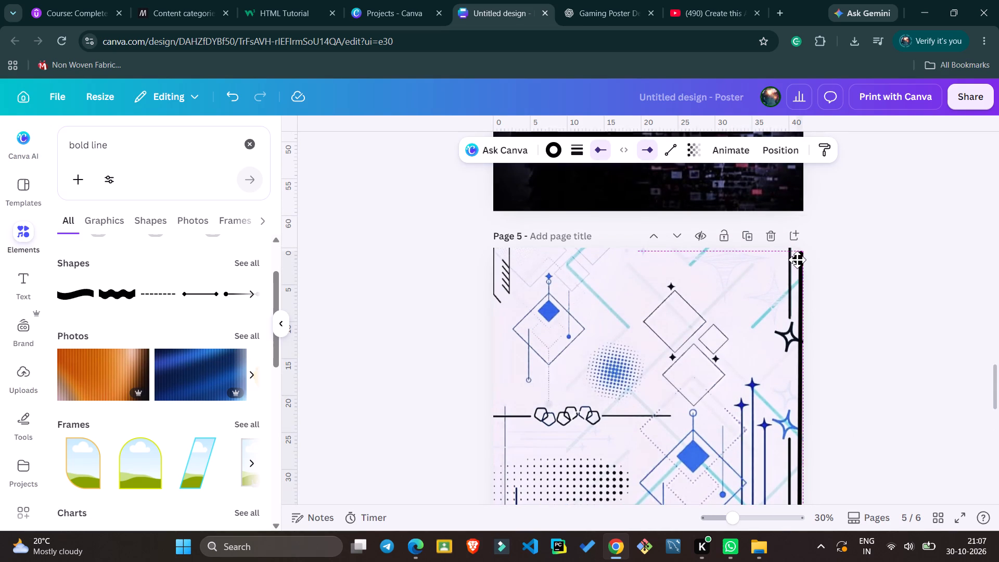
left_click(852, 302)
scroll(852, 302, "down", 4)
scroll(852, 302, "up", 3)
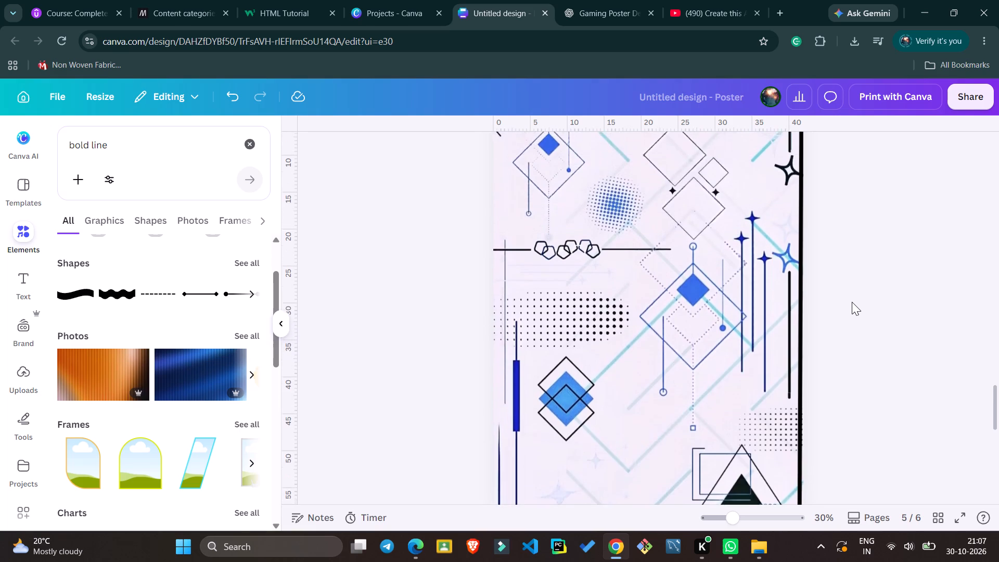
scroll(852, 302, "up", 2)
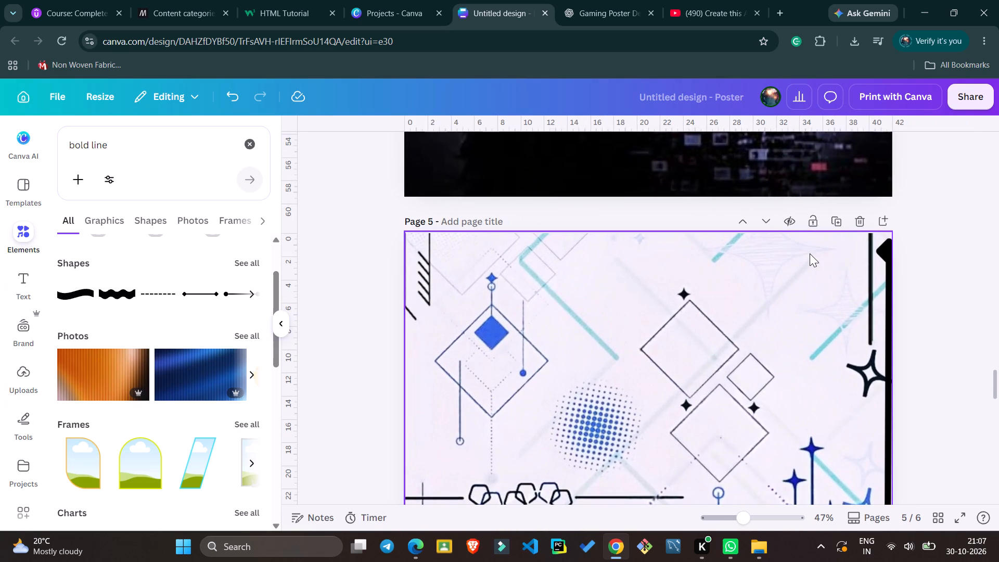
Nudge the diamond-ended line on page 5 flush against the right page edge at both its top and bottom ends.
left_click(878, 249)
left_click_drag(880, 249, 880, 242)
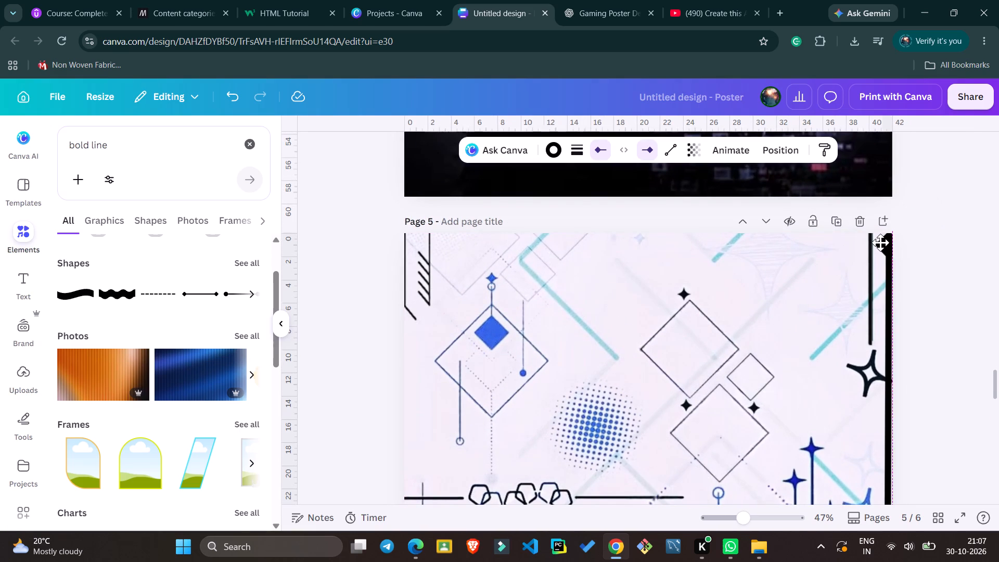
left_click_drag(880, 242, 878, 243)
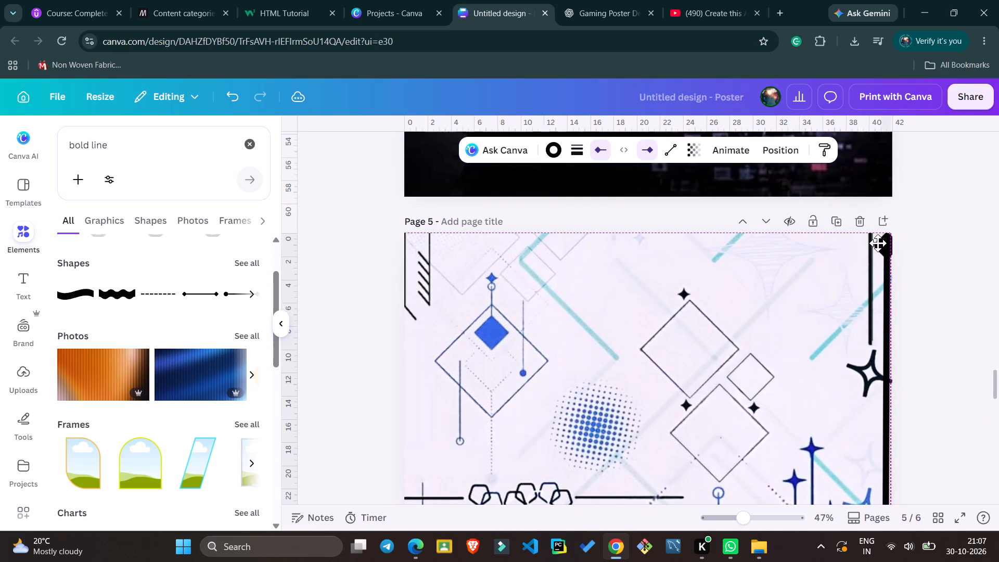
left_click_drag(878, 243, 879, 244)
left_click(921, 262)
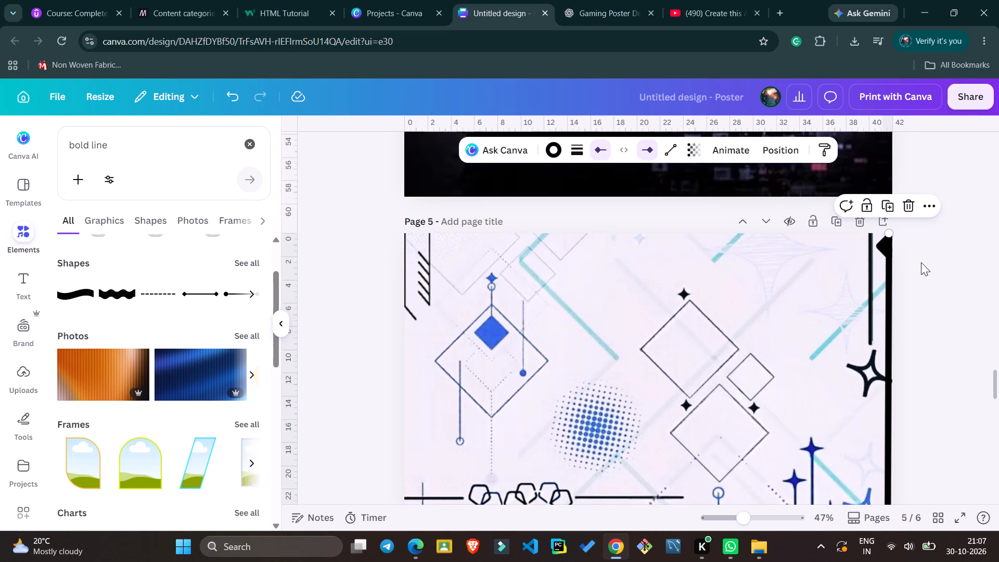
scroll(921, 262, "down", 6)
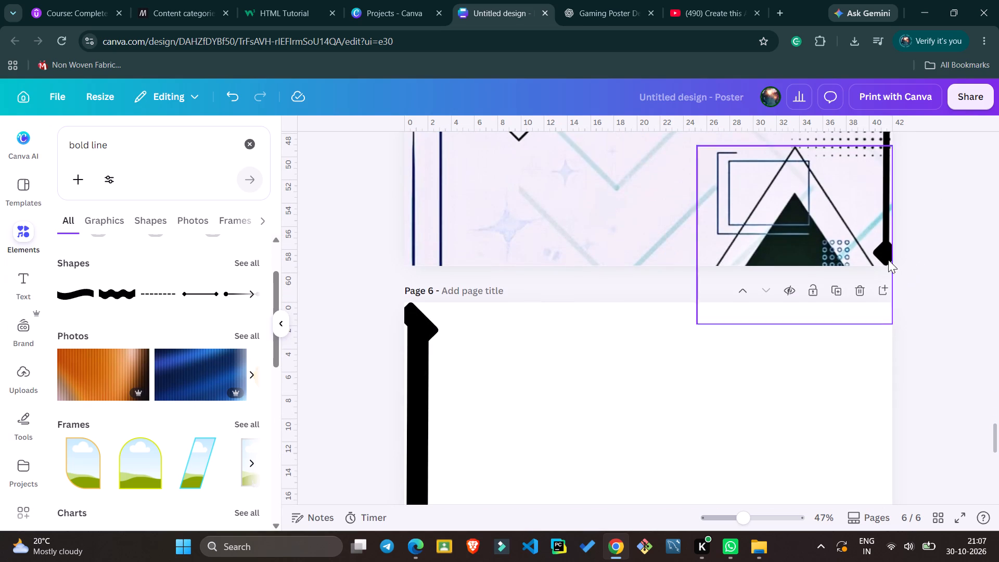
left_click(886, 257)
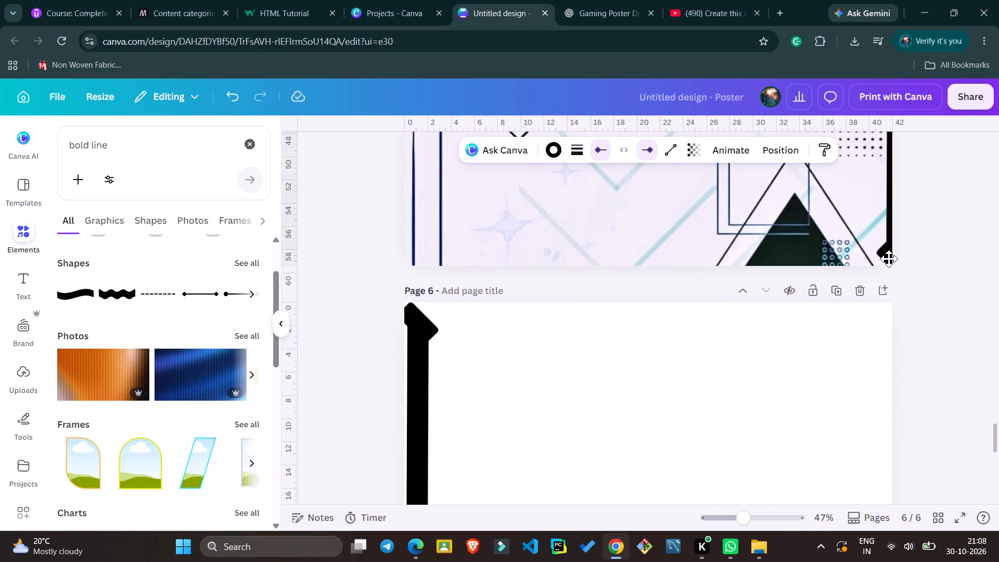
left_click(920, 267)
scroll(920, 267, "up", 1)
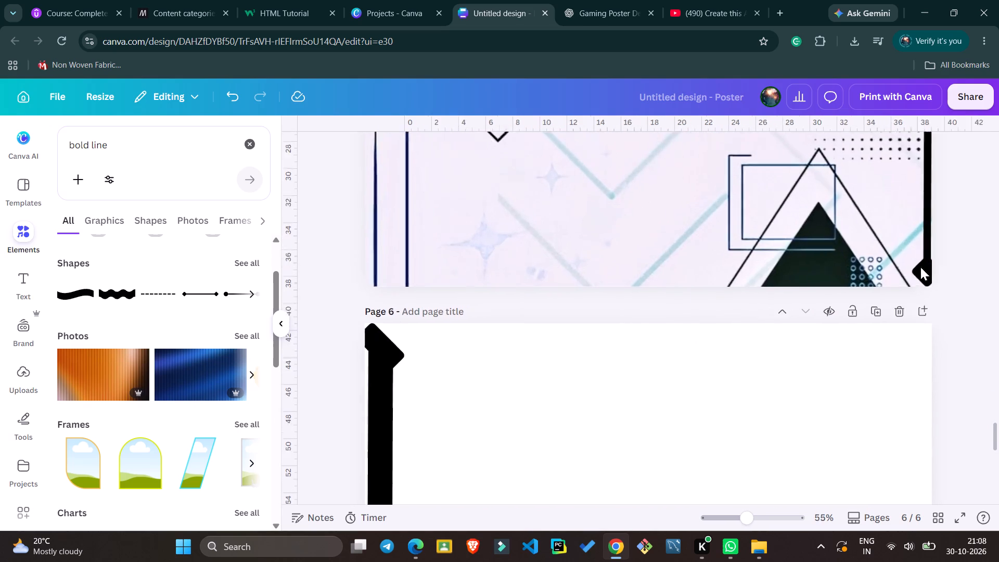
scroll(908, 279, "left", 1)
left_click(976, 277)
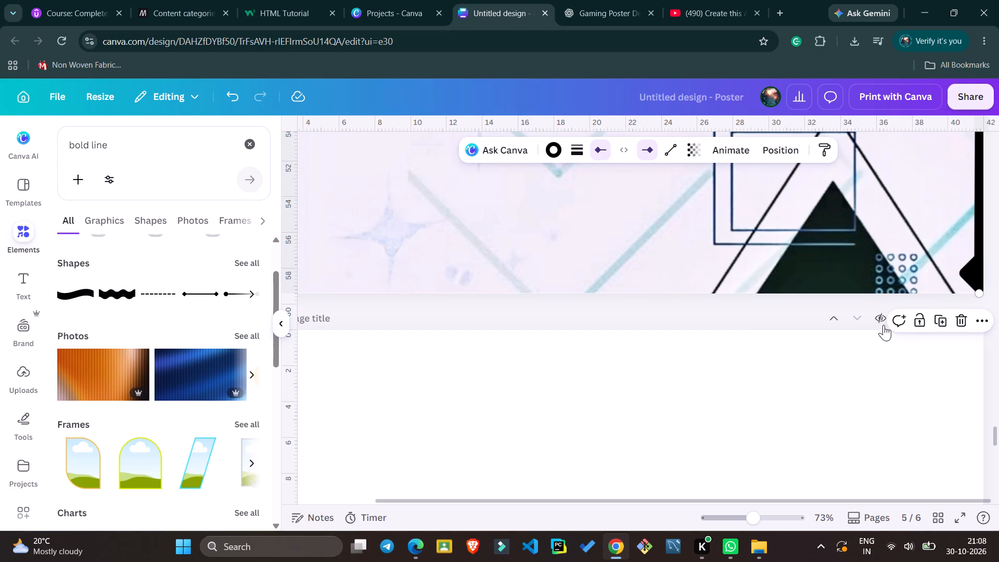
left_click(765, 307)
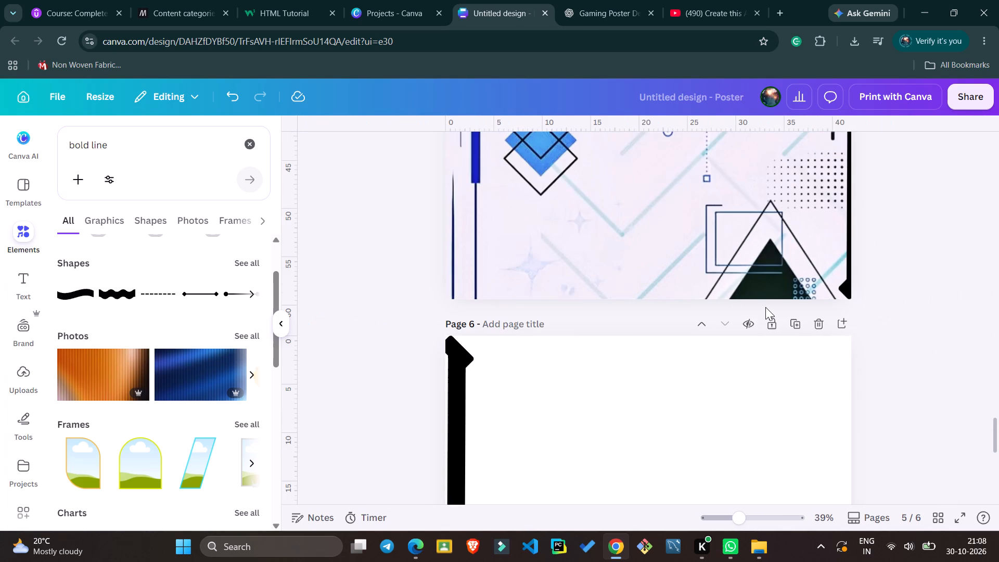
Move another duplicated diamond-ended line from page 6 up to page 5 and stand it along the page's left edge.
left_click_drag(501, 392, 519, 388)
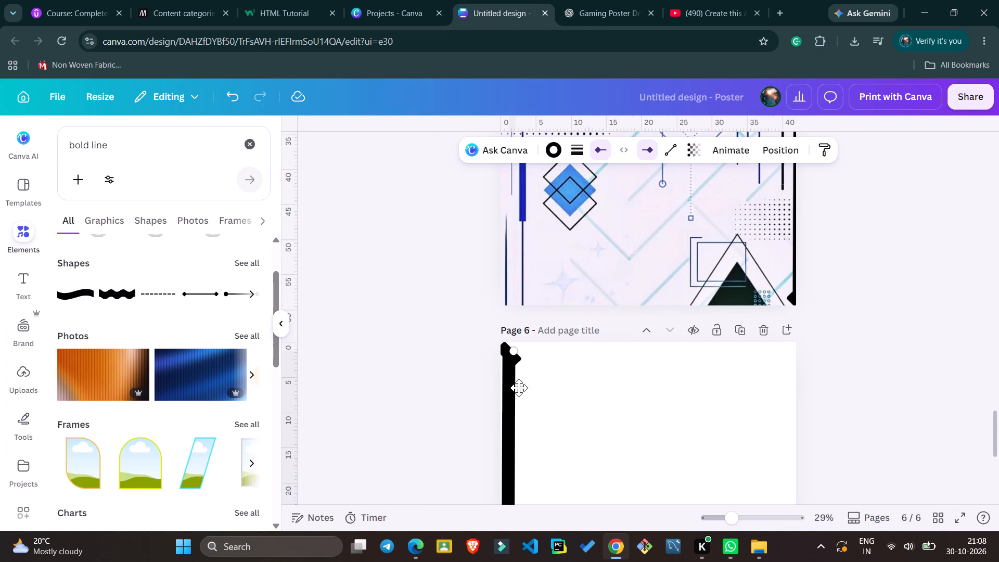
left_click_drag(519, 388, 530, 359)
left_click_drag(513, 369, 579, 290)
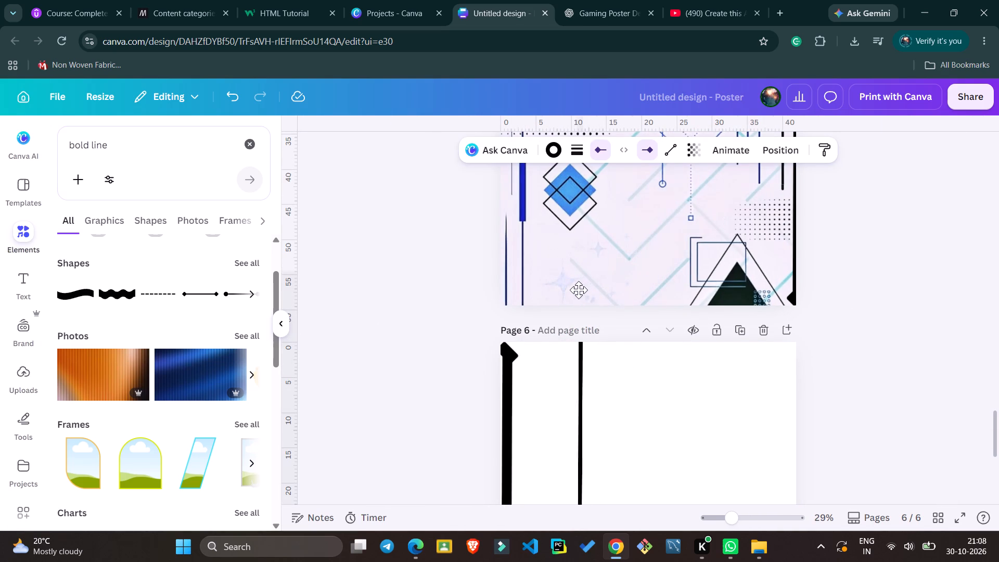
left_click_drag(579, 290, 540, 116)
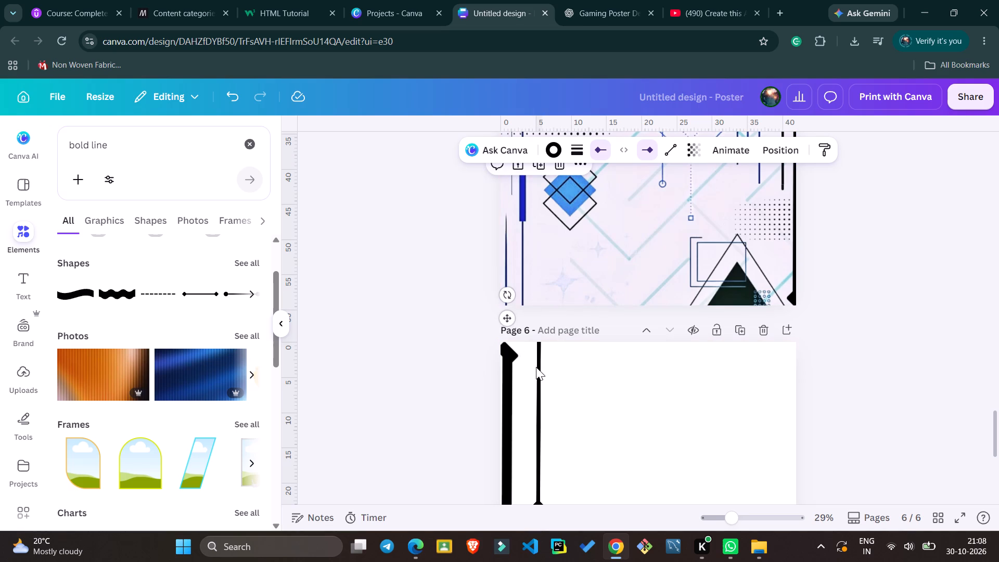
left_click_drag(536, 367, 592, 180)
scroll(592, 180, "up", 1)
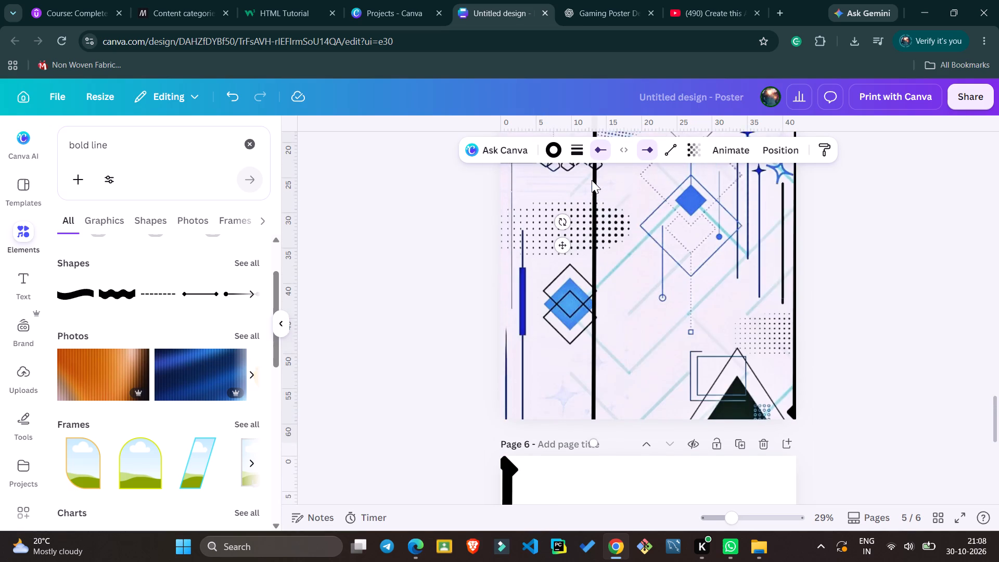
scroll(592, 180, "up", 1)
left_click_drag(611, 259, 548, 264)
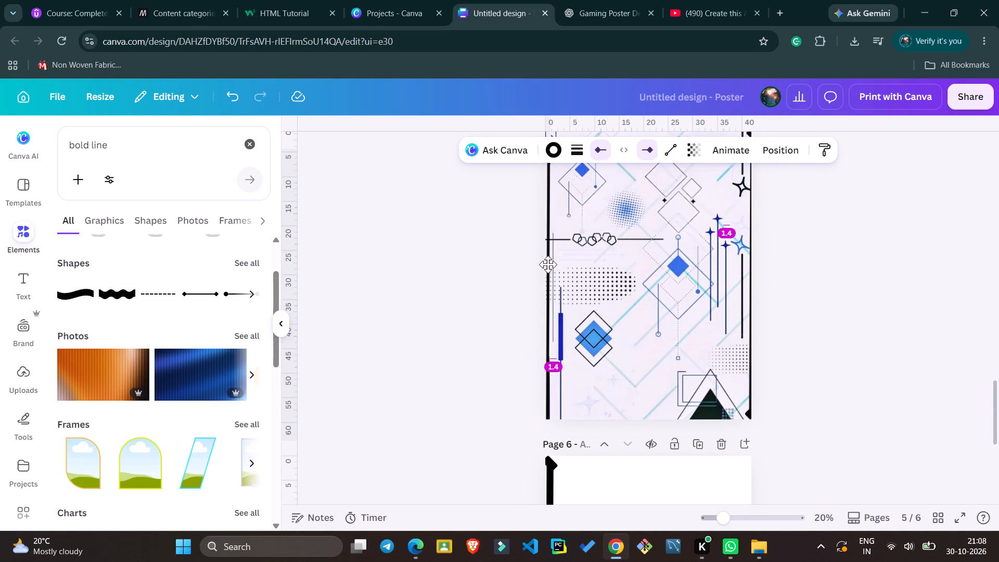
left_click_drag(548, 264, 544, 265)
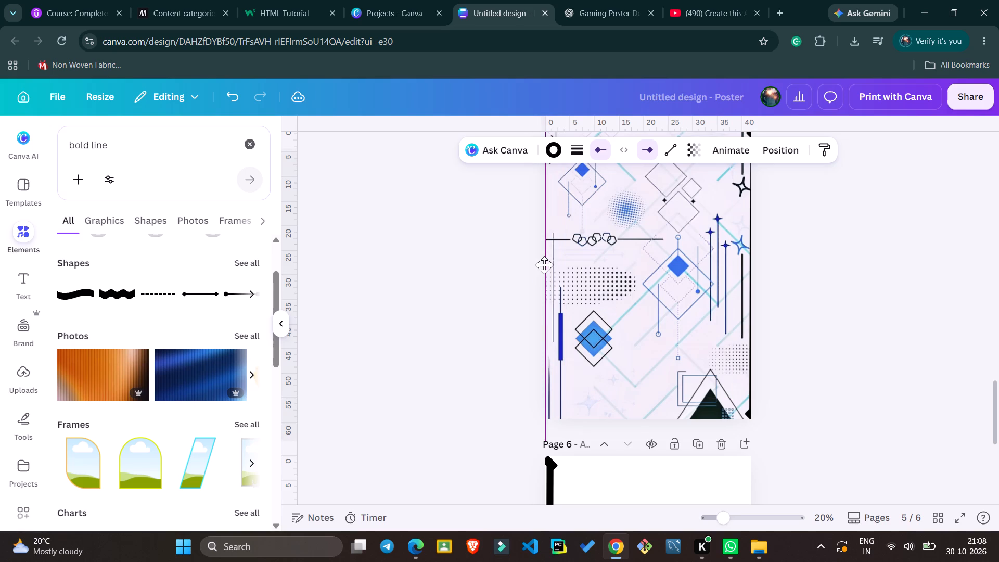
left_click_drag(544, 265, 547, 266)
Stretch the left-edge line's top end to page 5's top left corner, at a length of about 64.2 and 90°.
scroll(475, 238, "up", 2)
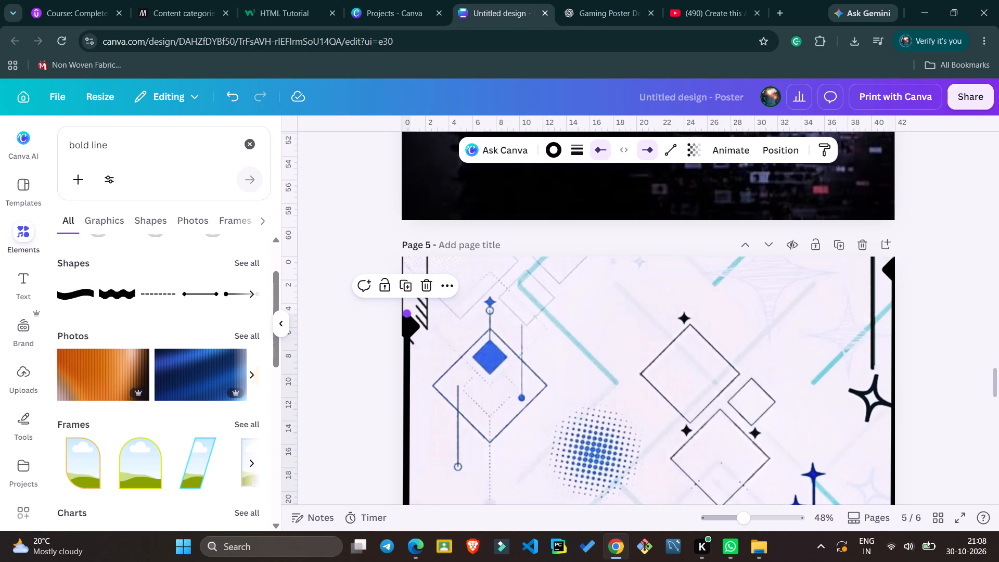
left_click_drag(411, 312, 406, 285)
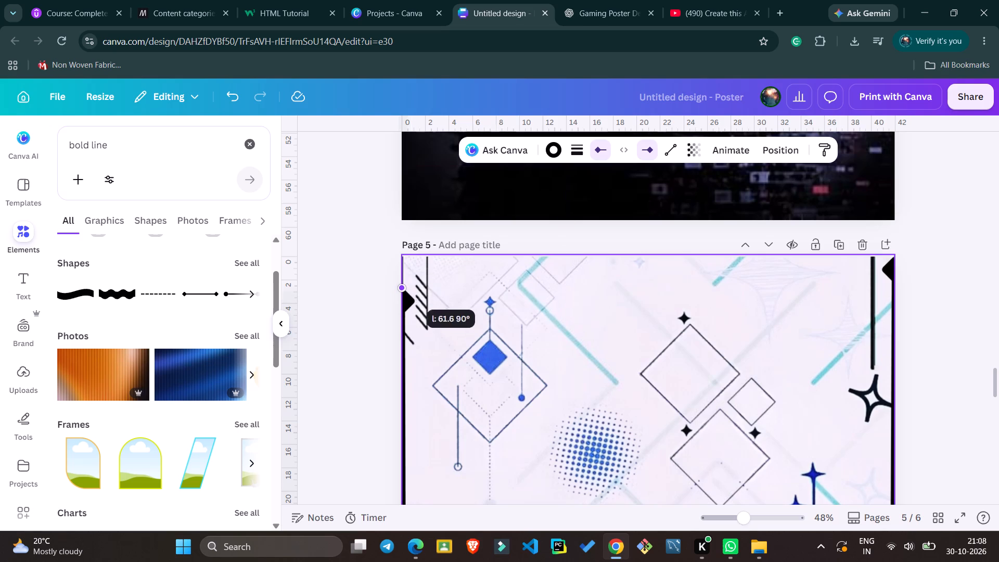
left_click_drag(406, 285, 420, 253)
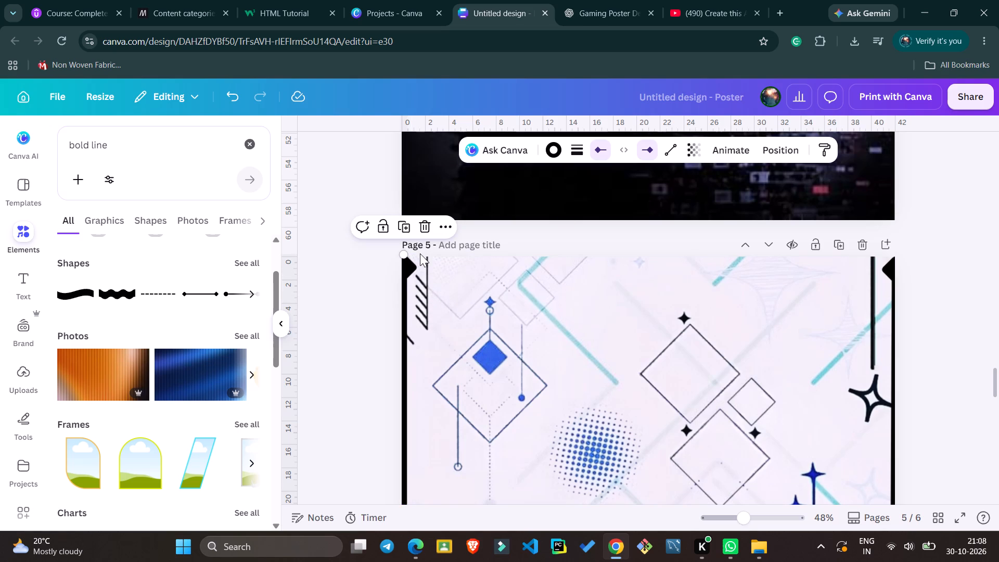
left_click(341, 299)
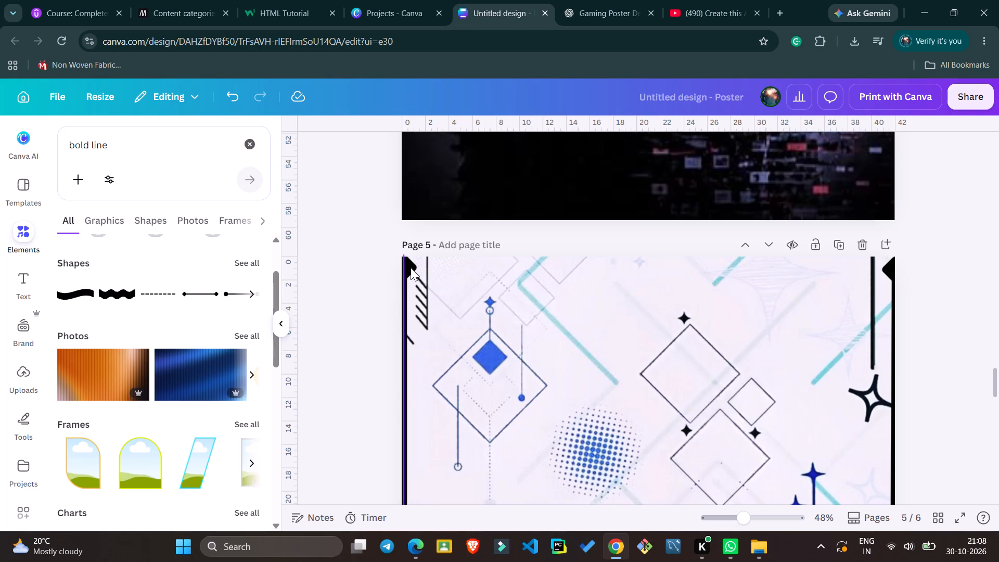
left_click(411, 267)
left_click_drag(403, 251, 408, 253)
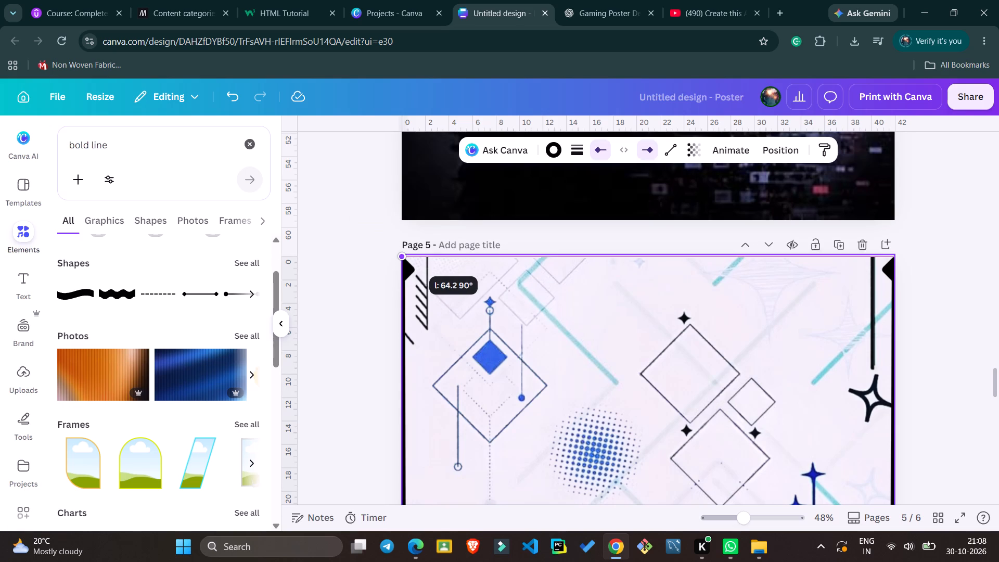
left_click_drag(408, 253, 410, 252)
left_click(362, 261)
Fine-tune the top end of page 5's left-edge line so it sits vertically in the page's top left corner.
scroll(362, 261, "down", 1)
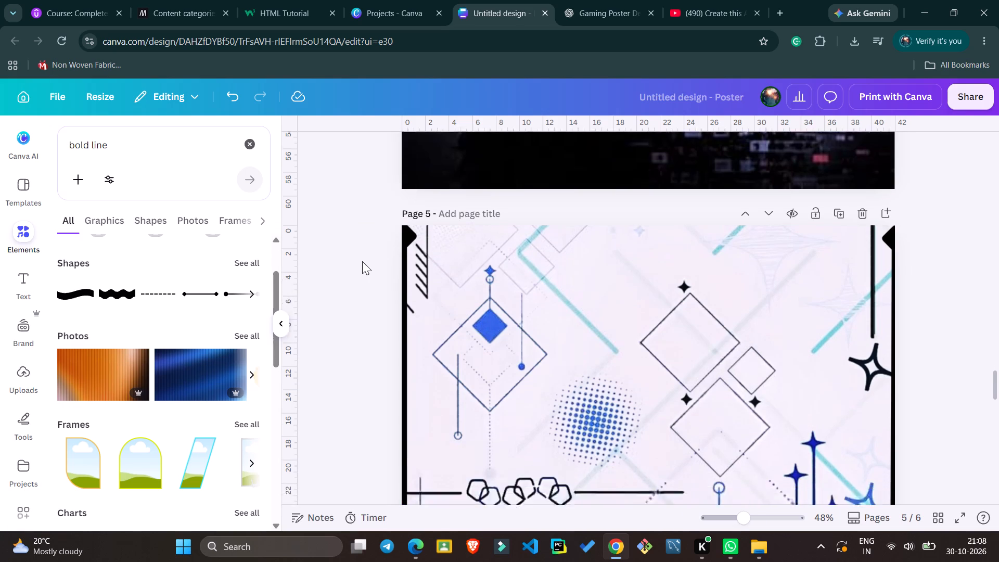
scroll(362, 261, "down", 1)
scroll(362, 261, "up", 1)
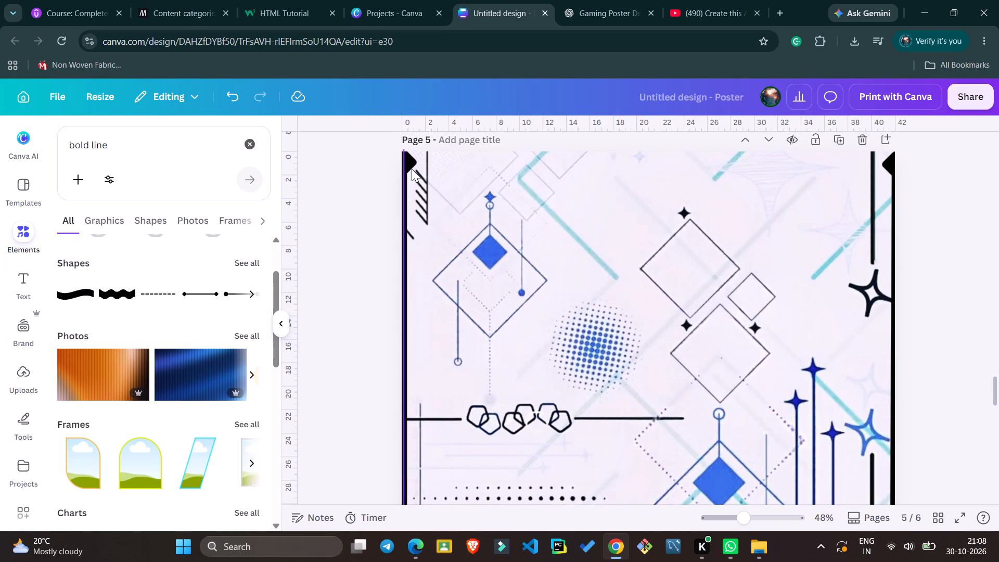
left_click(412, 169)
left_click(361, 197)
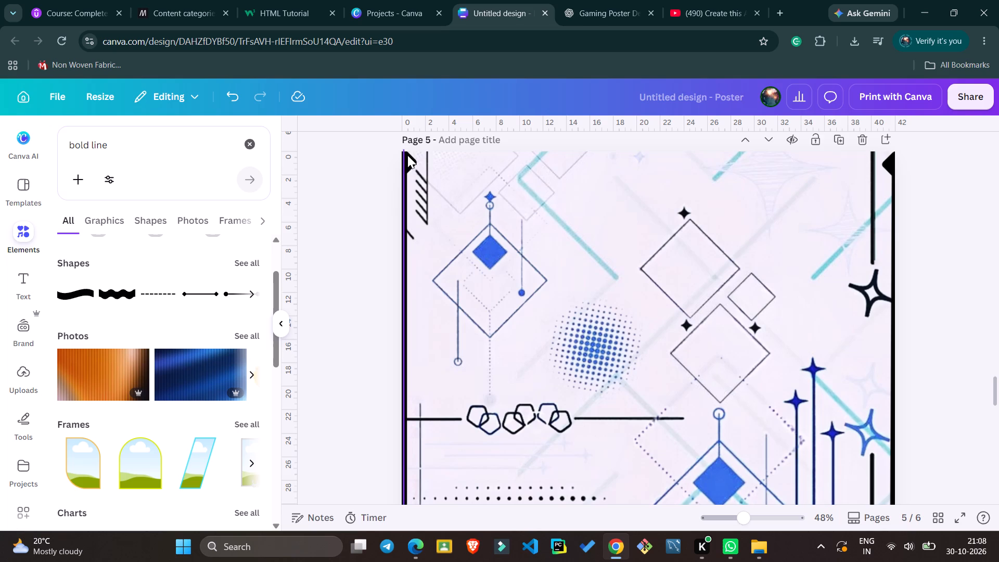
left_click(407, 155)
left_click(355, 196)
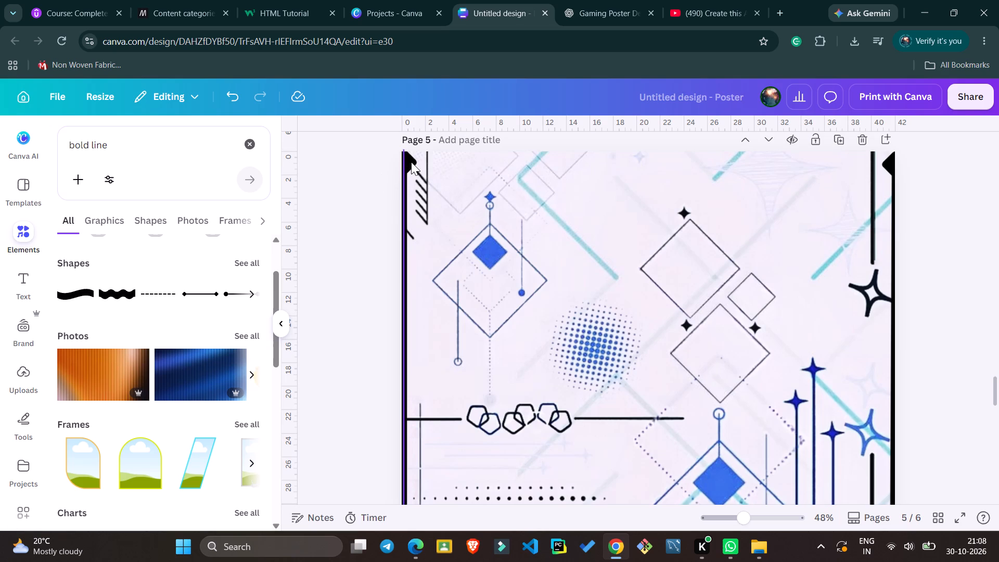
left_click(411, 162)
left_click(402, 148)
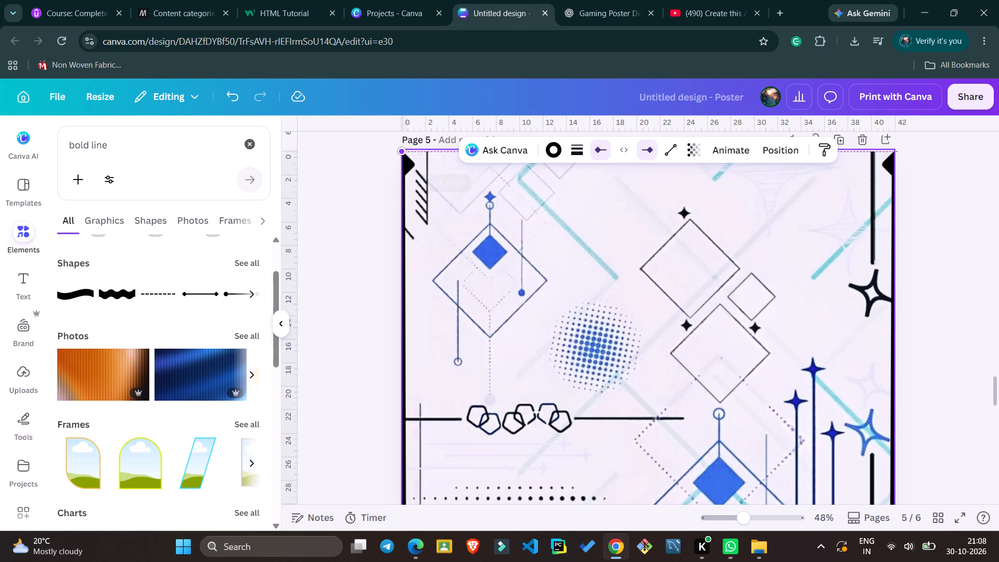
left_click(367, 133)
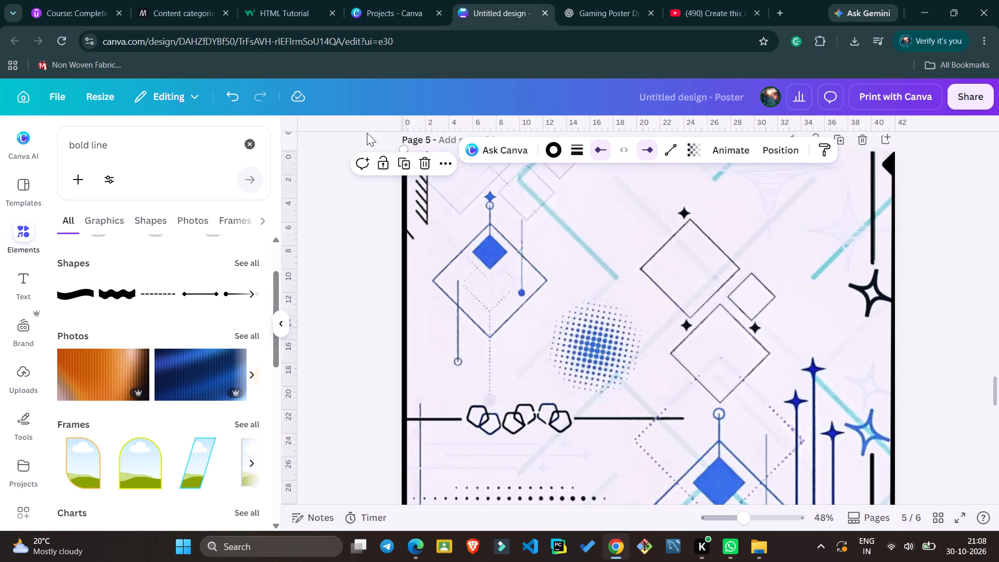
left_click(405, 158)
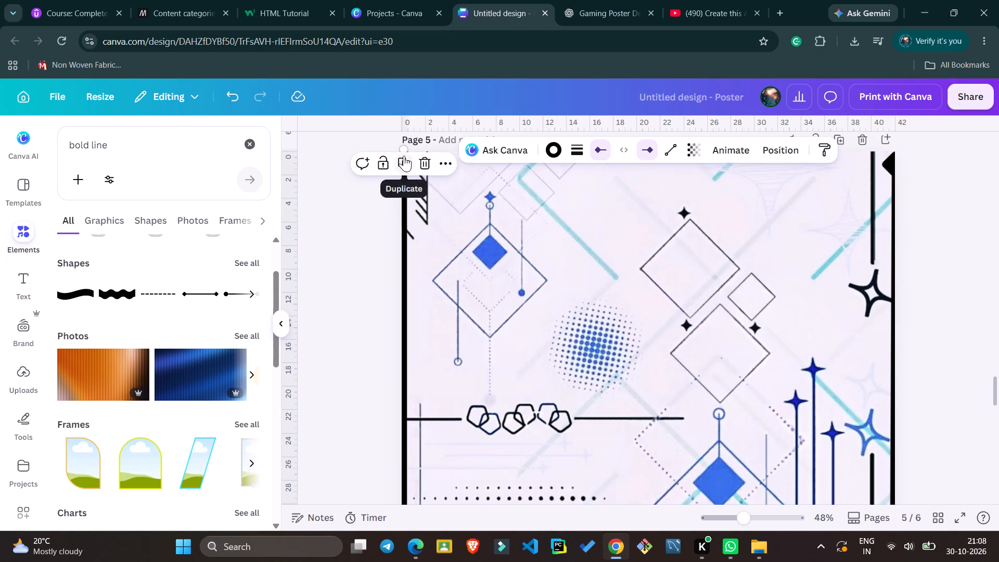
left_click_drag(404, 146, 413, 149)
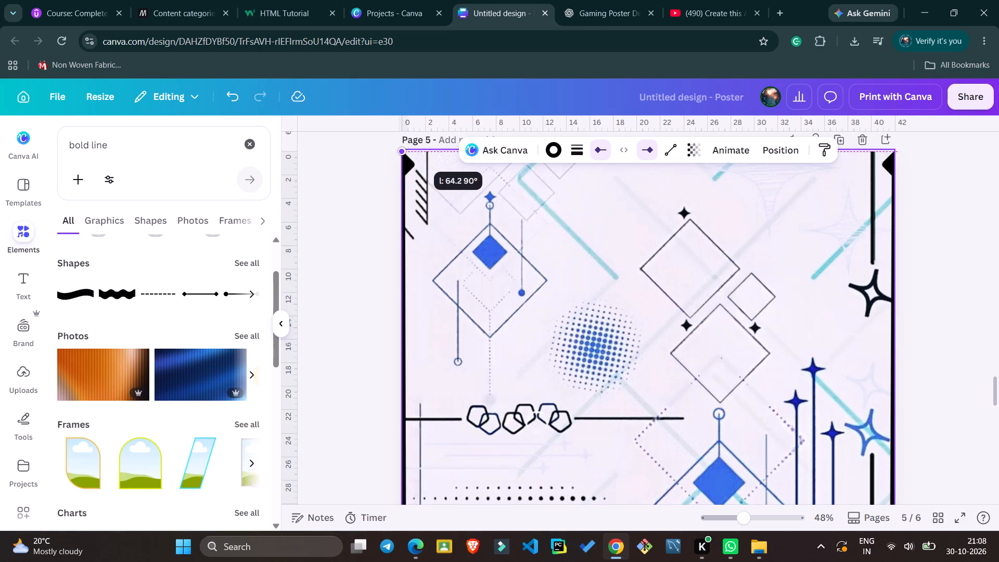
left_click_drag(413, 149, 419, 148)
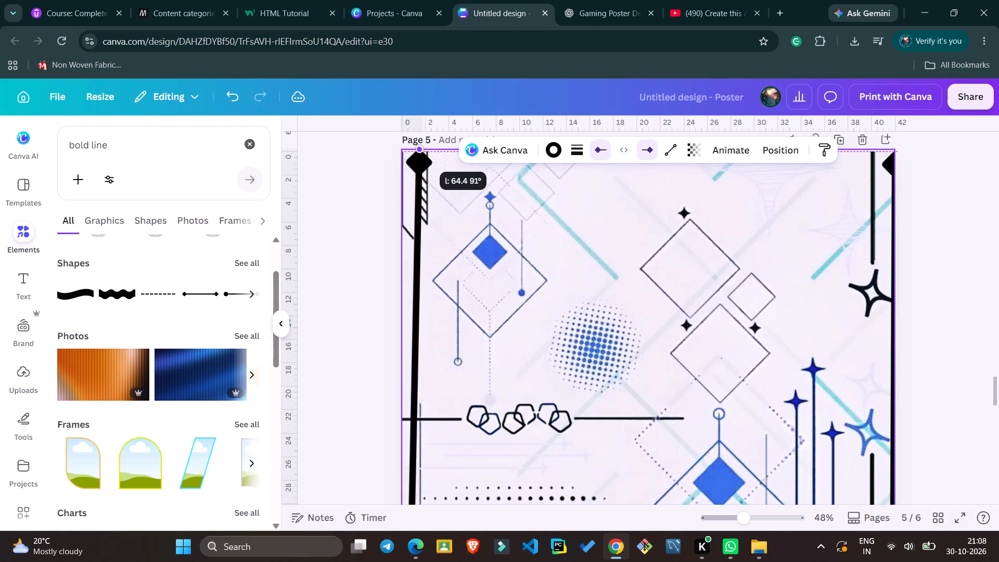
left_click_drag(419, 148, 417, 150)
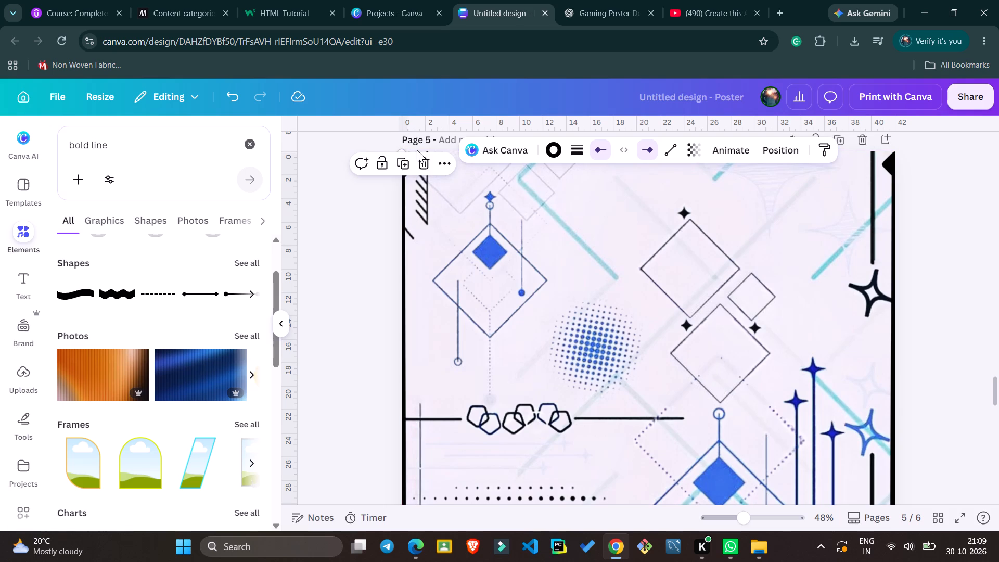
left_click(348, 131)
left_click(347, 149)
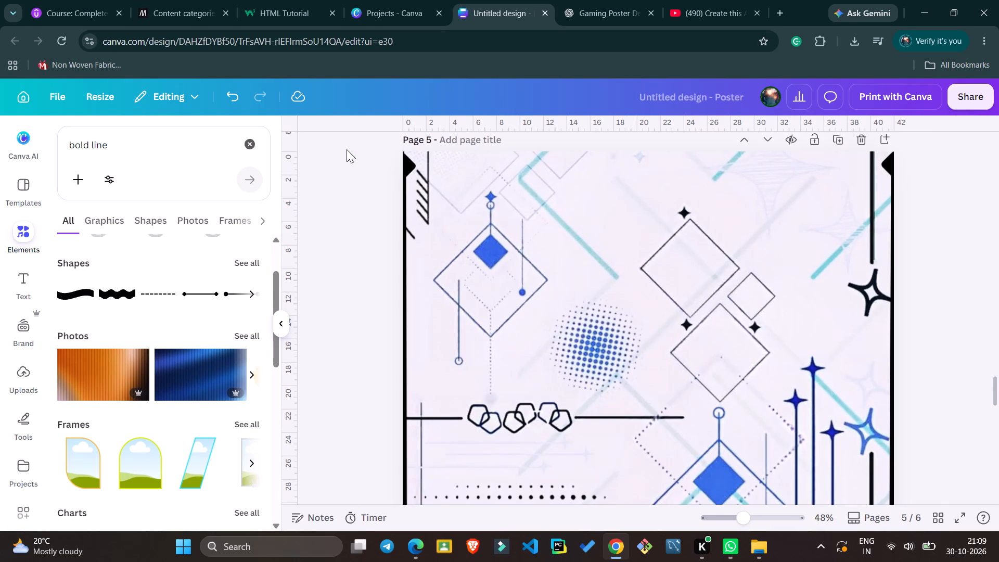
Shorten the left-edge line's bottom end to page 5's bottom left corner, at a length of about 59.3 and 90°.
scroll(347, 149, "down", 5)
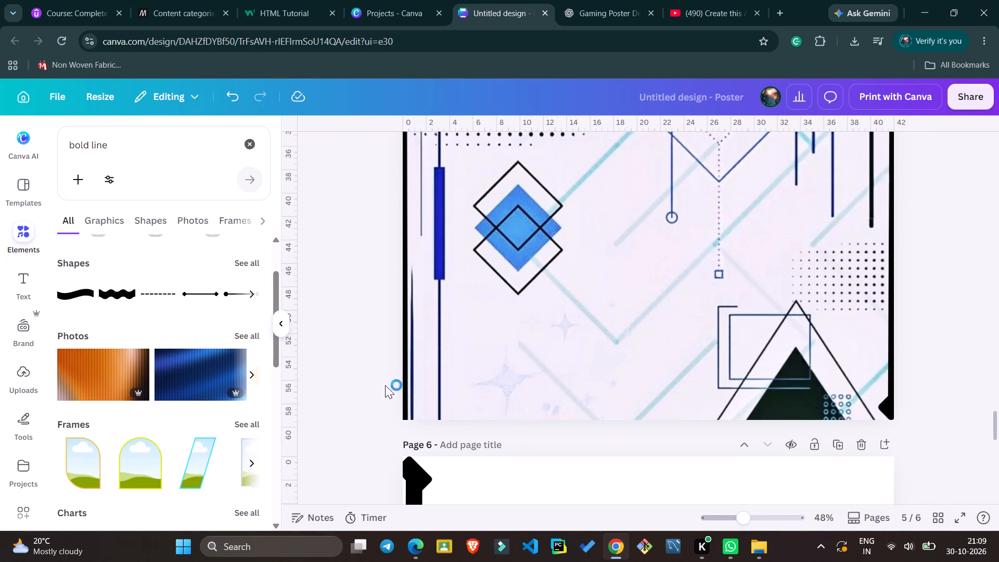
left_click(403, 399)
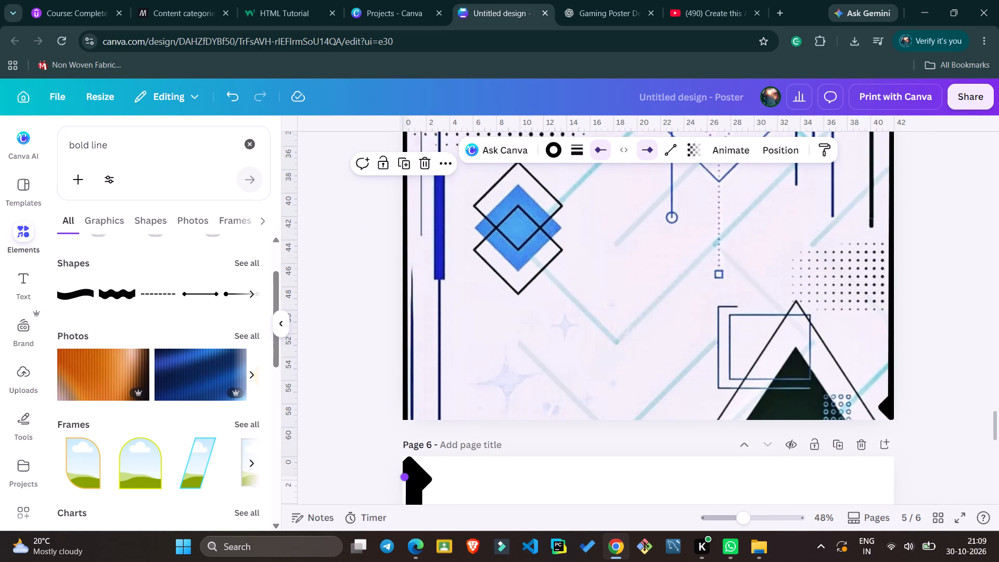
left_click_drag(406, 480, 413, 424)
left_click(368, 384)
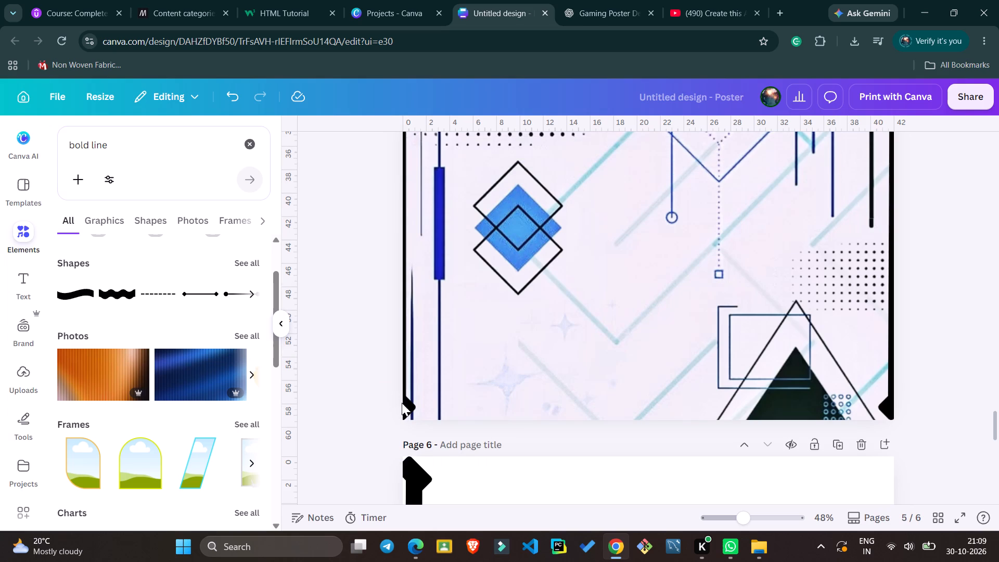
left_click(409, 410)
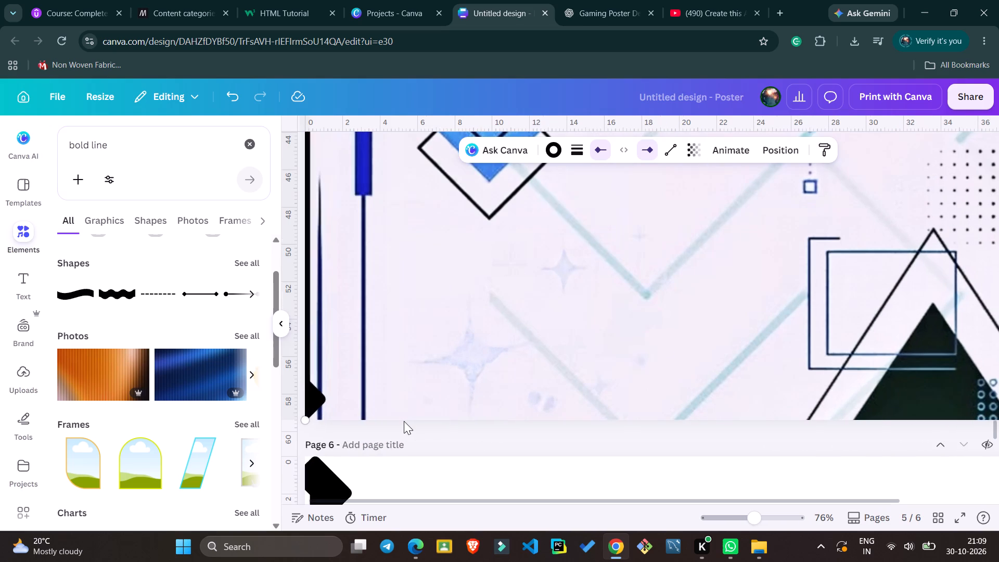
scroll(340, 422, "right", 1)
left_click_drag(311, 422, 316, 419)
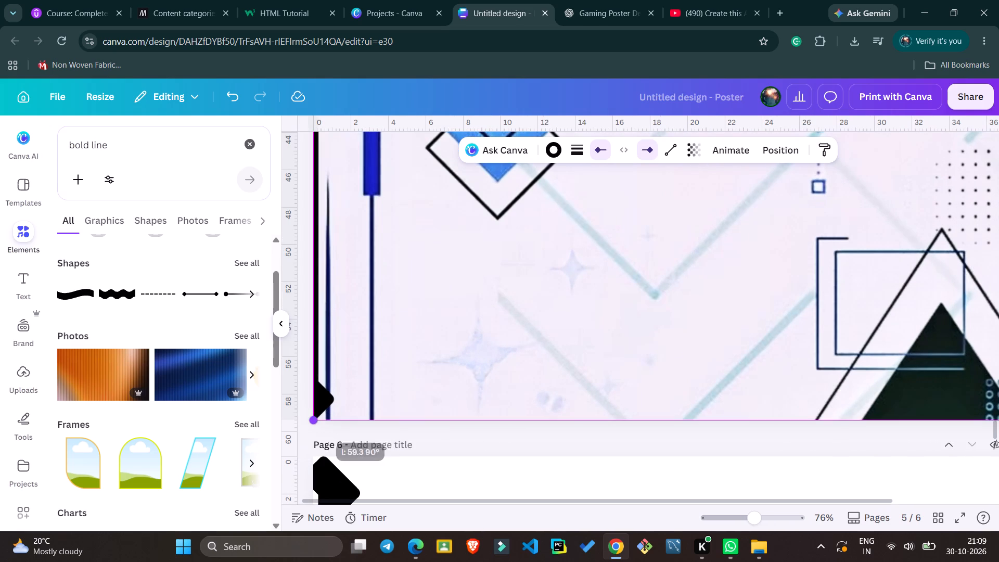
Fine-tune the bottom end of page 5's left-edge line to the page's bottom left corner, at a length of about 59.3 and 90°.
left_click_drag(316, 419, 329, 424)
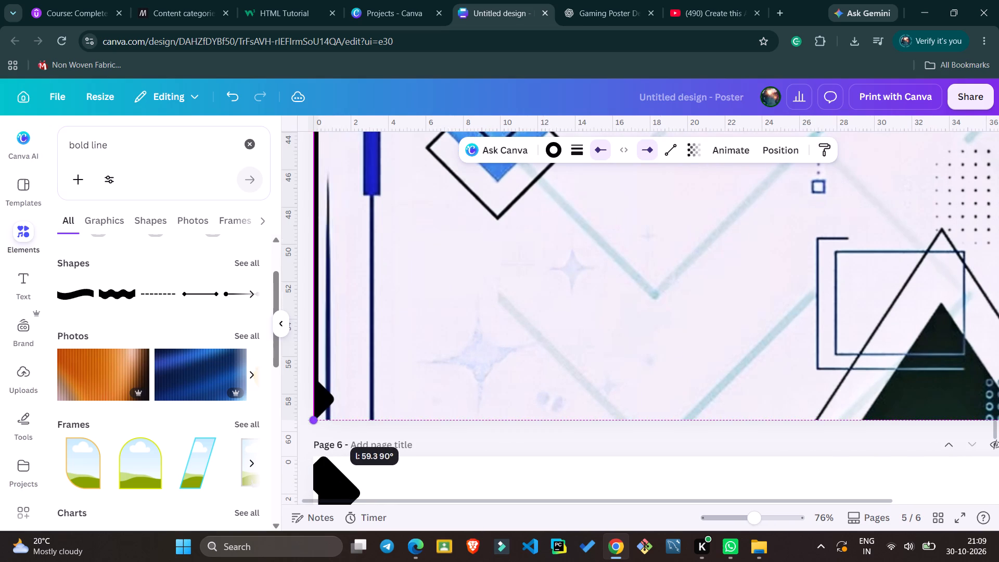
left_click_drag(329, 424, 331, 427)
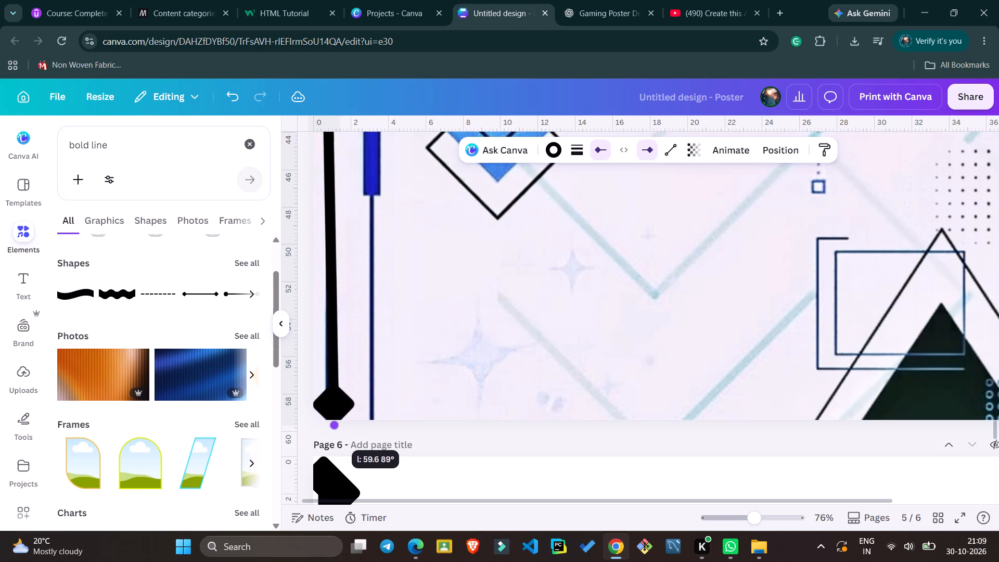
left_click_drag(331, 427, 330, 439)
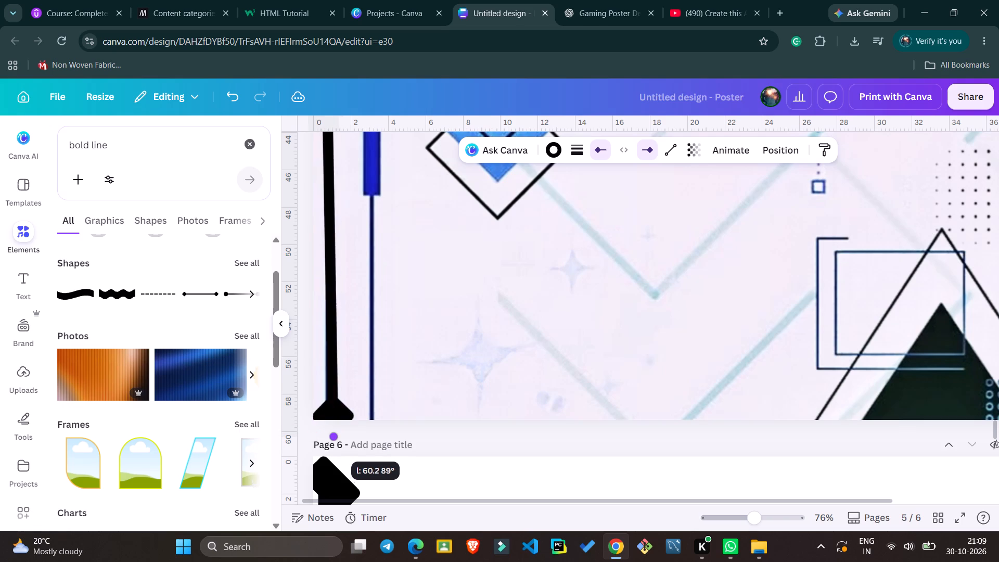
left_click_drag(330, 439, 323, 418)
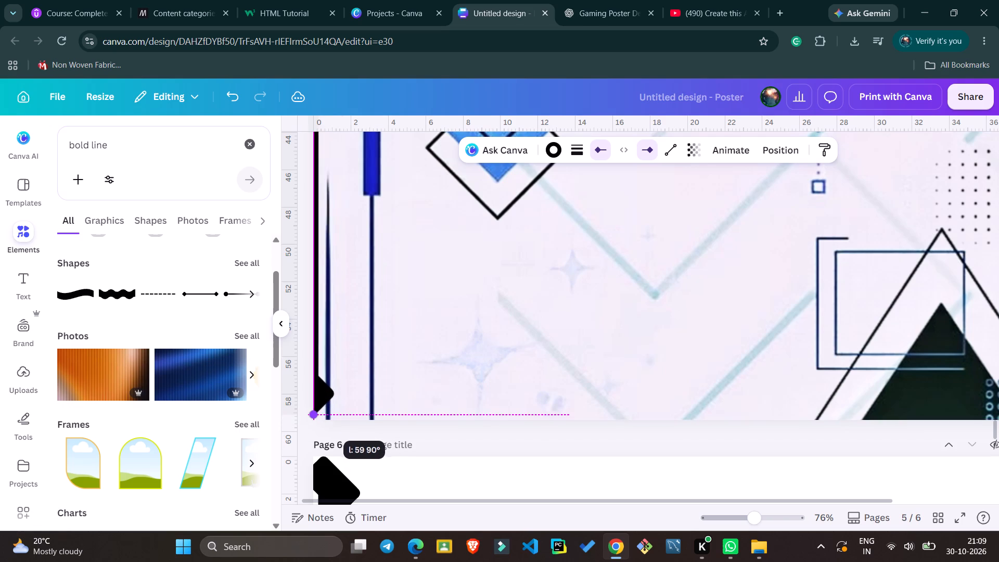
left_click_drag(323, 418, 325, 423)
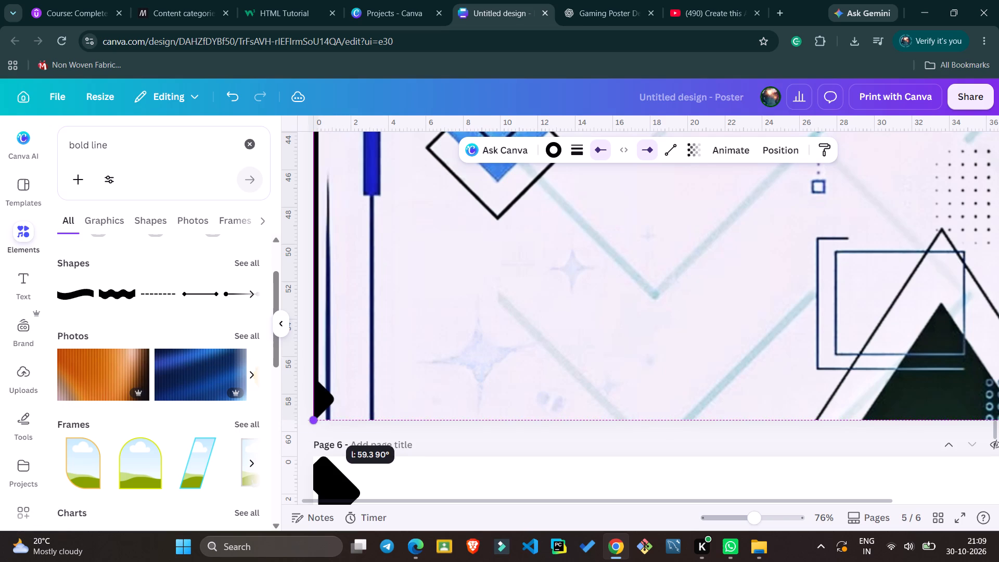
left_click_drag(325, 423, 325, 423)
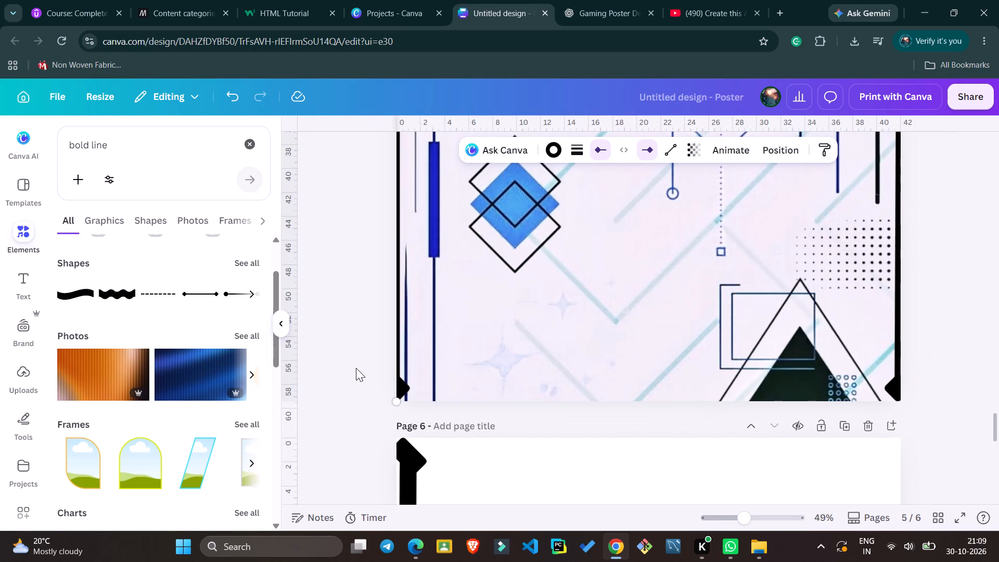
Align page 5's left-edge line to the left side of the page.
right_click(406, 385)
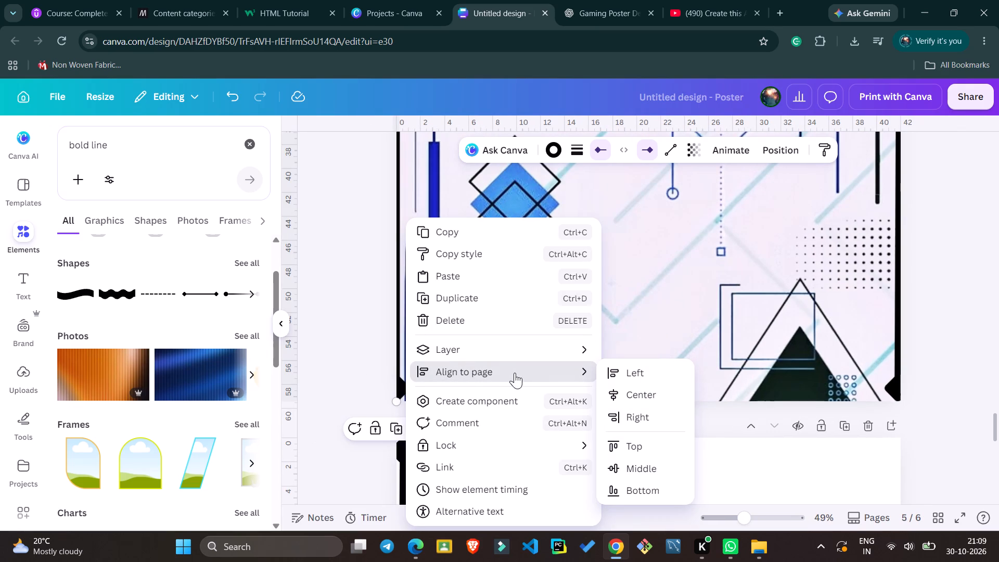
left_click(638, 378)
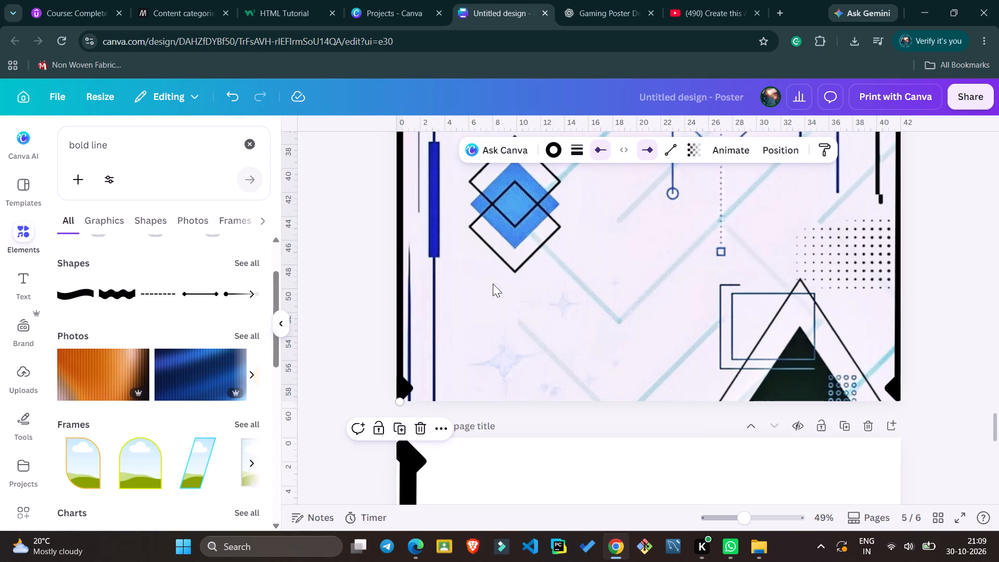
left_click(335, 226)
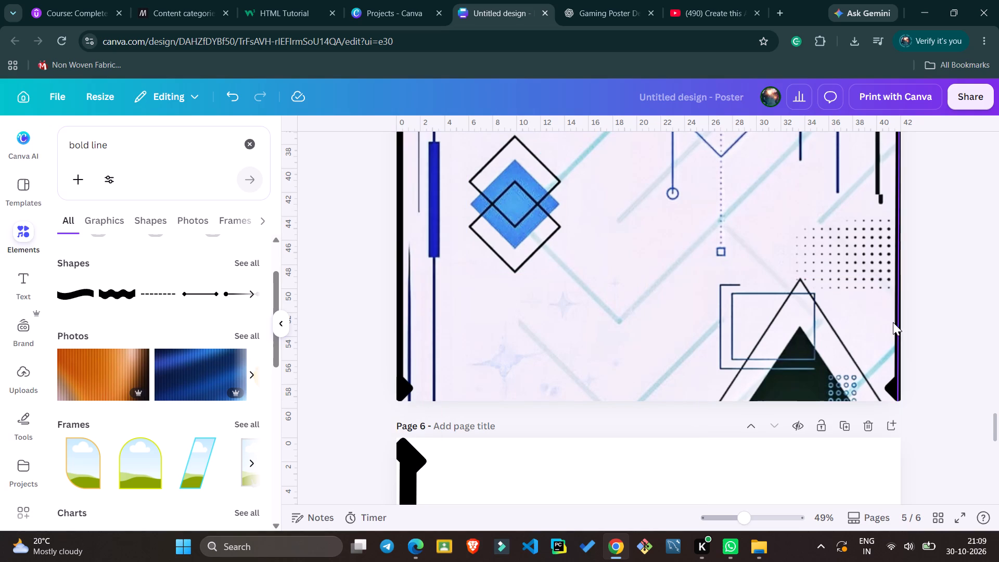
Align page 5's right-edge line to the right side of the page.
left_click(897, 277)
right_click(897, 277)
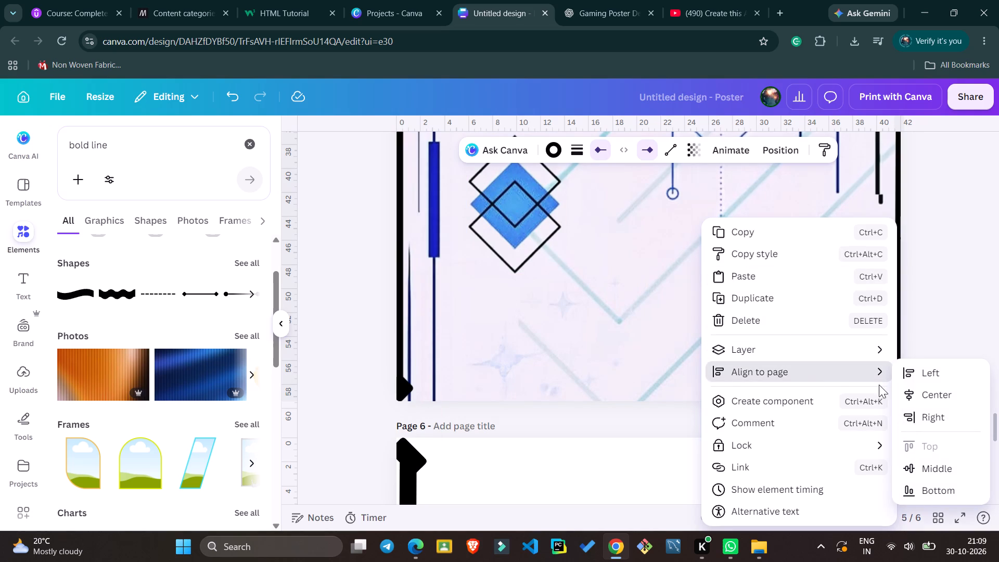
left_click(917, 415)
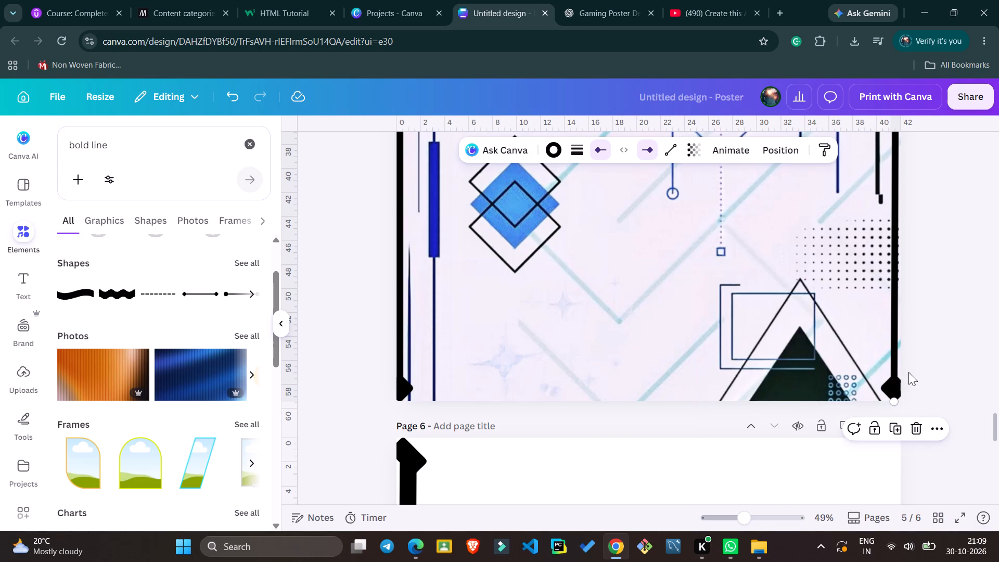
left_click(958, 355)
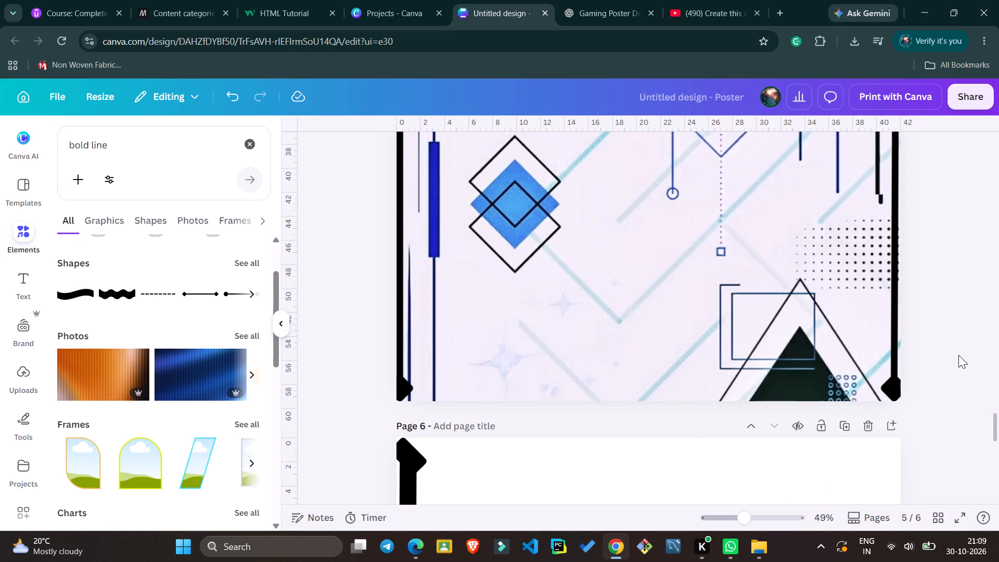
Adjust the bottom end of page 5's right-edge line to the page's bottom right corner, at a length of about 59.4 and 90°.
scroll(958, 355, "left", 3)
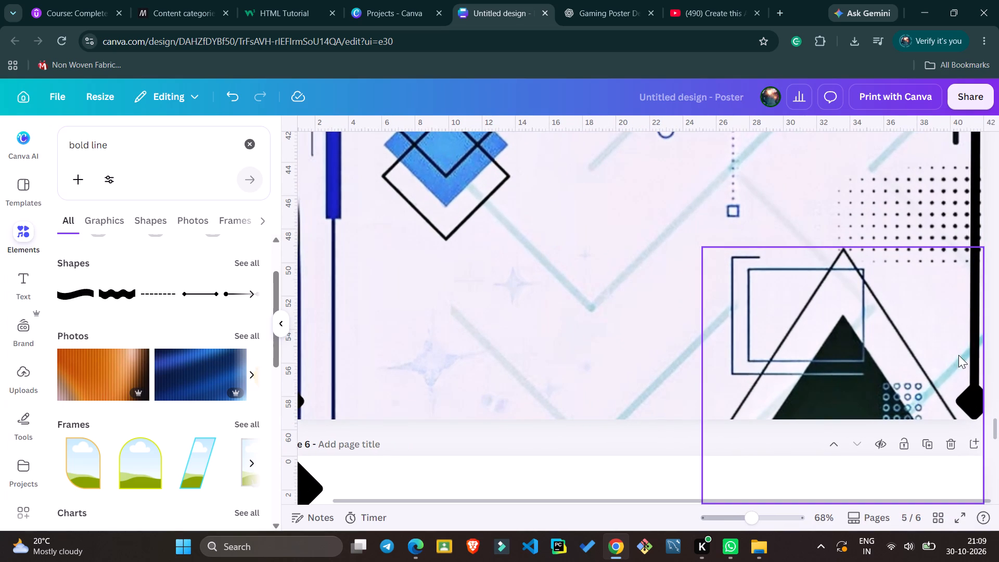
scroll(958, 355, "left", 1)
scroll(657, 454, "left", 4)
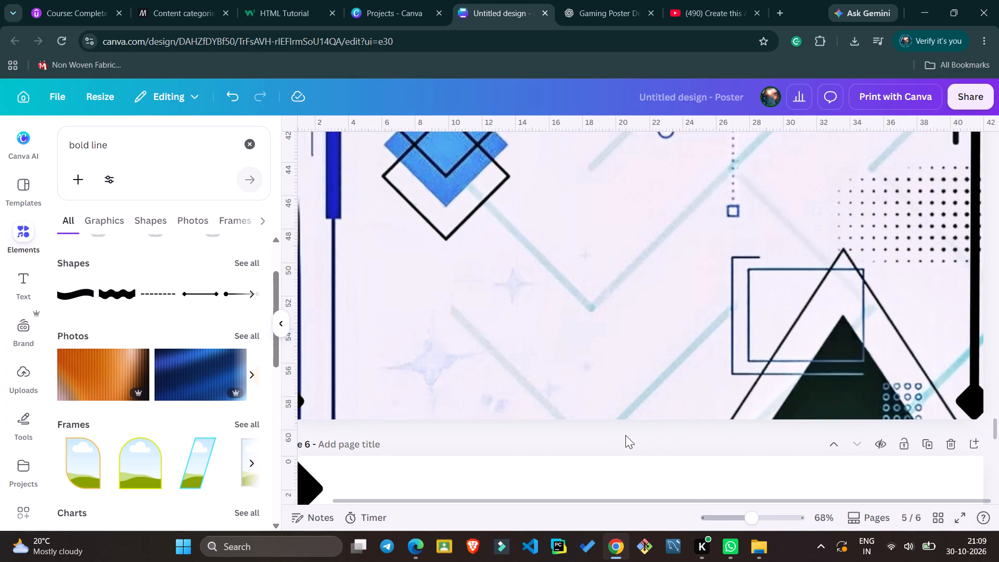
left_click(625, 435)
scroll(625, 435, "left", 4)
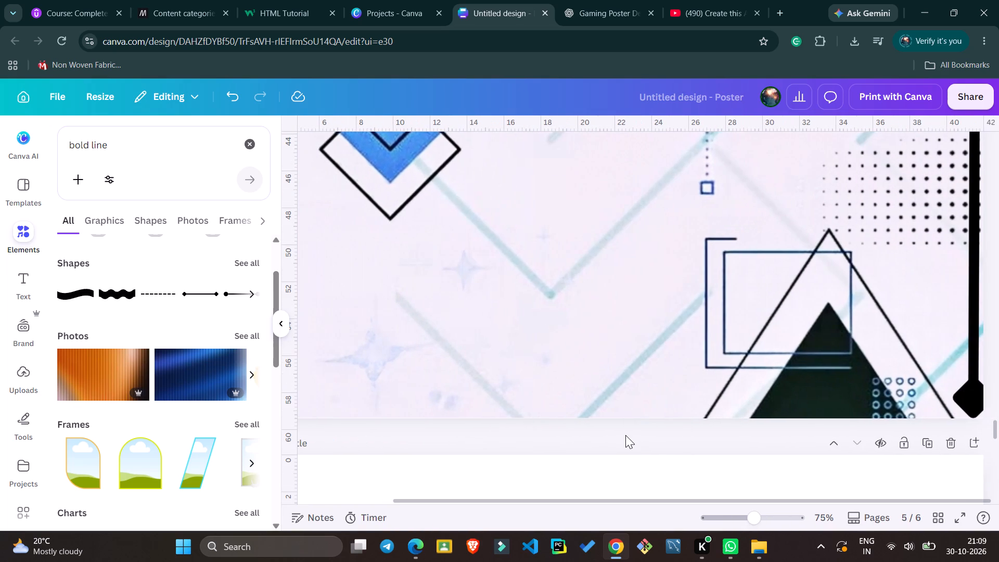
scroll(625, 435, "left", 1)
scroll(625, 435, "right", 6)
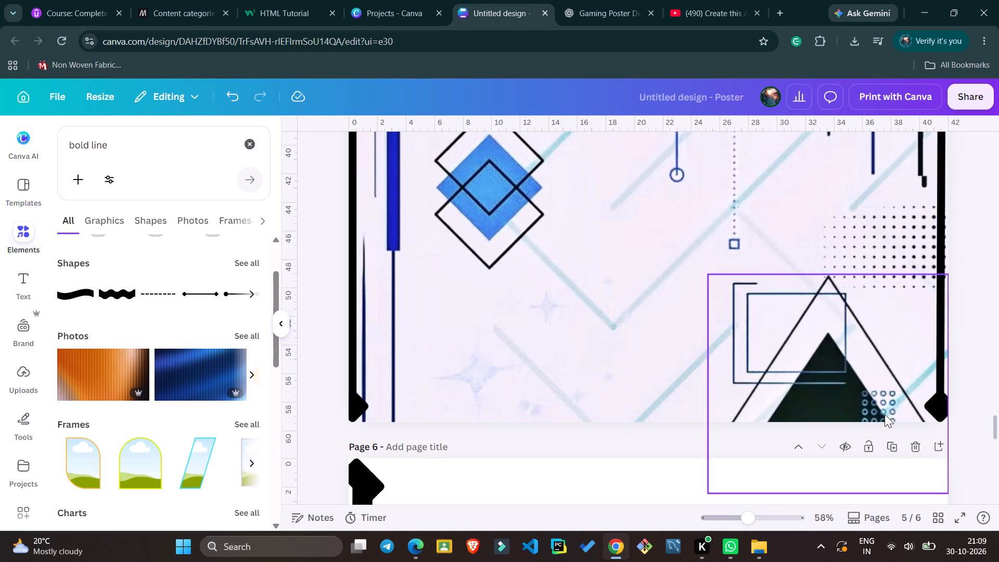
left_click(937, 403)
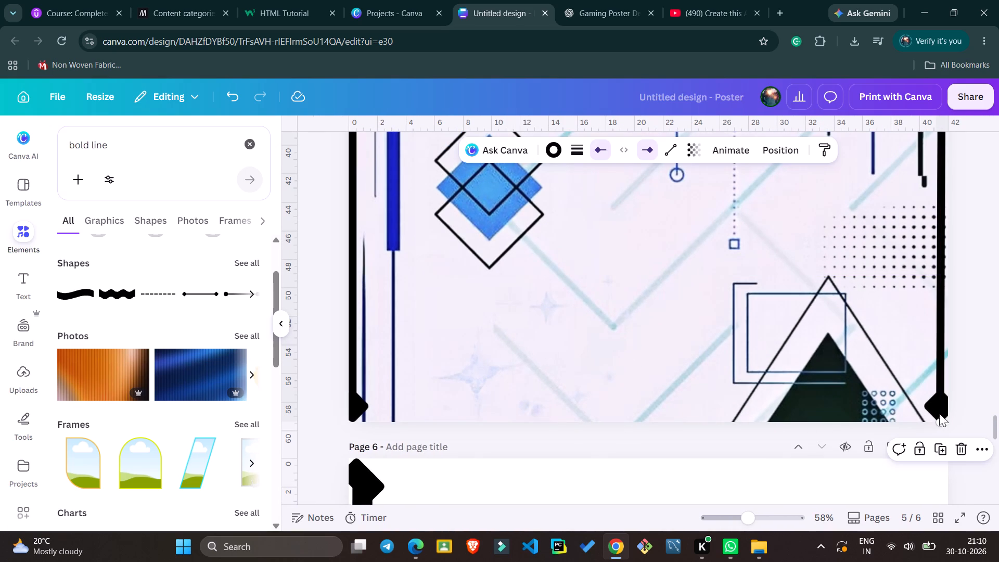
left_click_drag(939, 421, 940, 420)
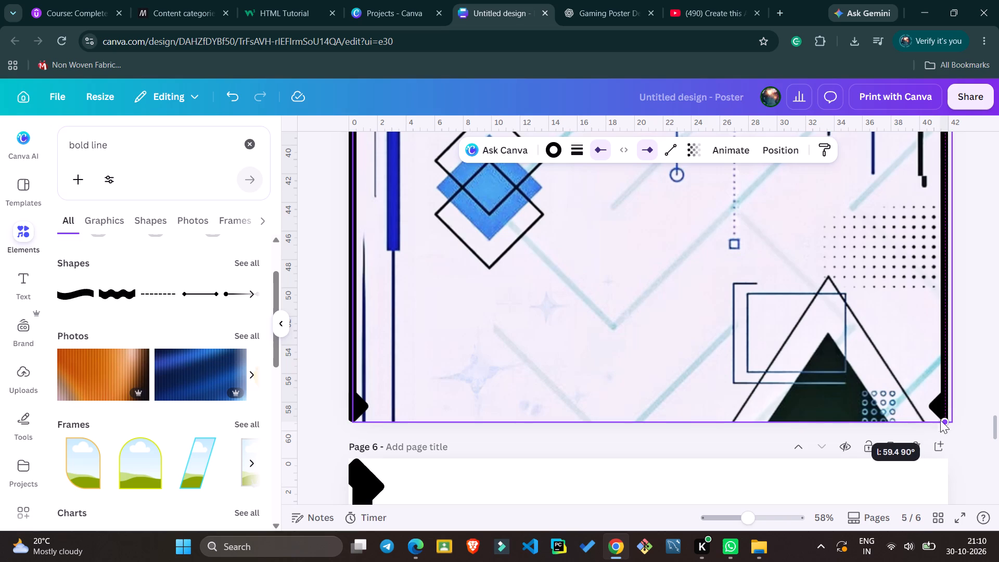
left_click_drag(940, 420, 931, 418)
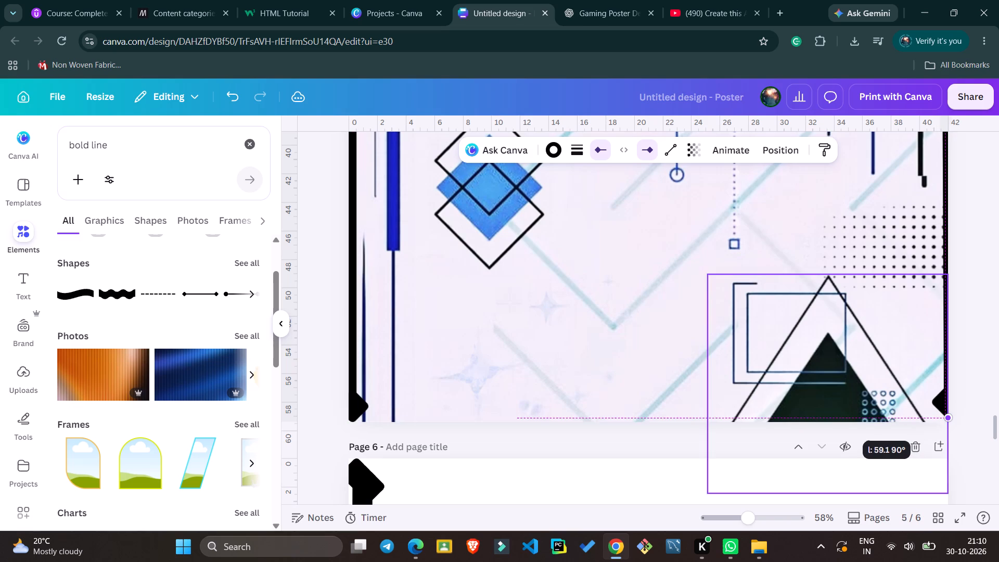
left_click_drag(931, 418, 933, 421)
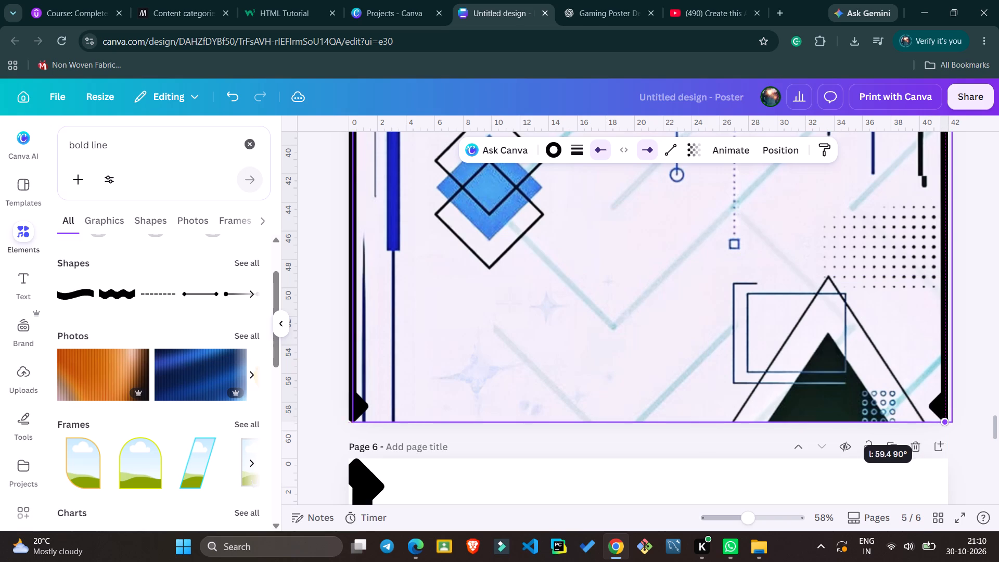
left_click_drag(933, 421, 933, 422)
left_click(965, 400)
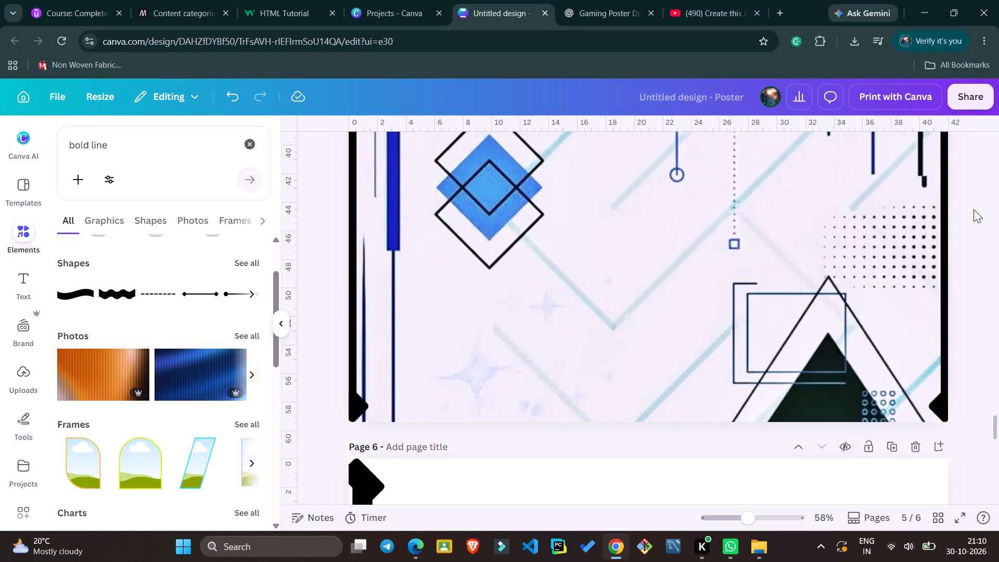
left_click(957, 201)
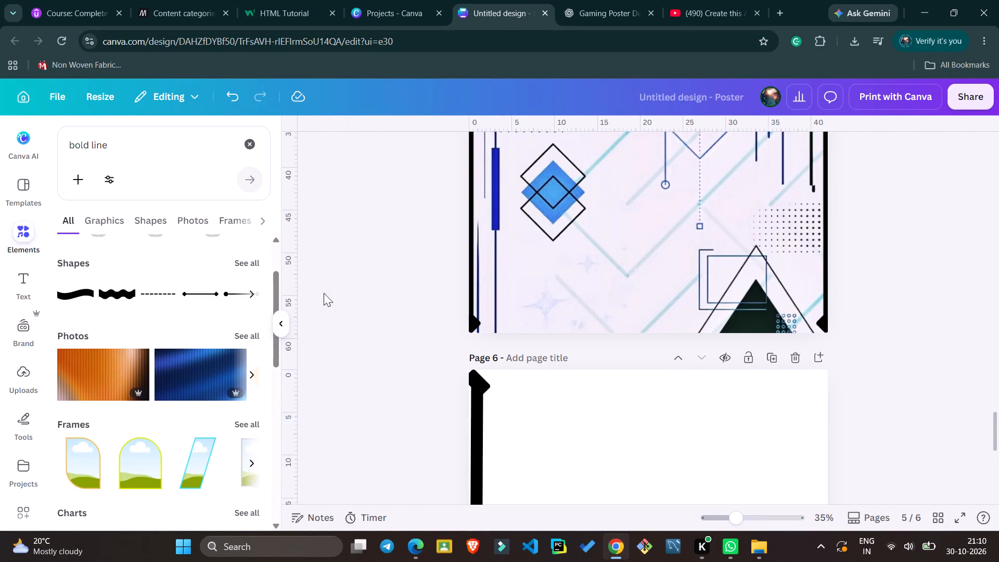
Move another duplicated diamond-ended line from page 6 up to page 5 and turn it across the lower part of the page.
left_click(479, 400)
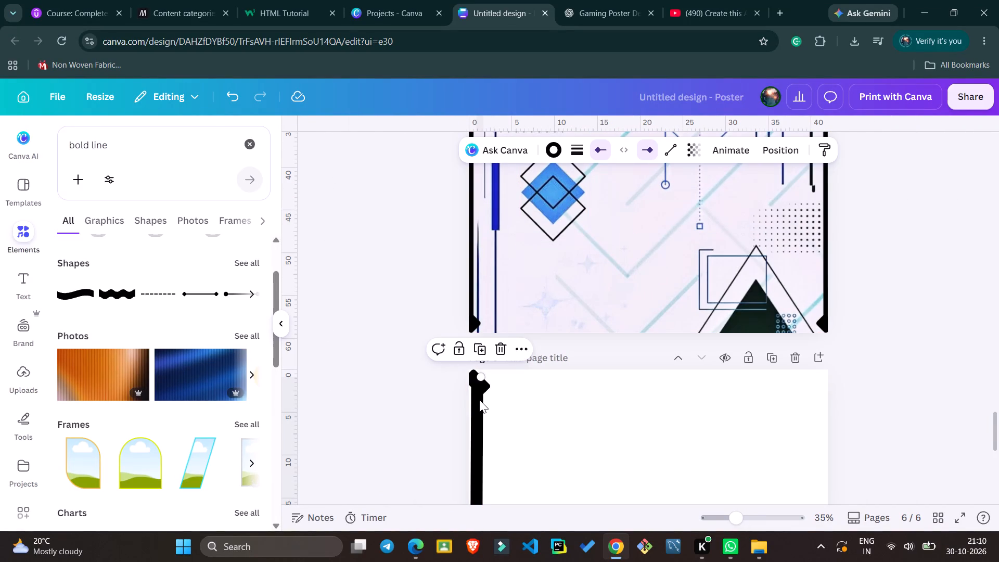
left_click_drag(479, 400, 580, 133)
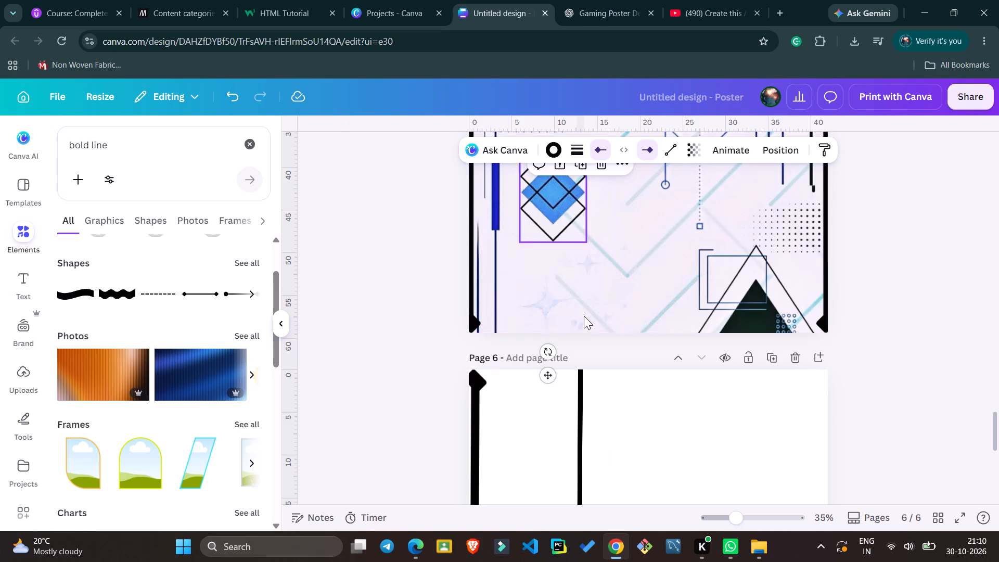
left_click_drag(571, 348, 609, 348)
left_click_drag(644, 374, 624, 277)
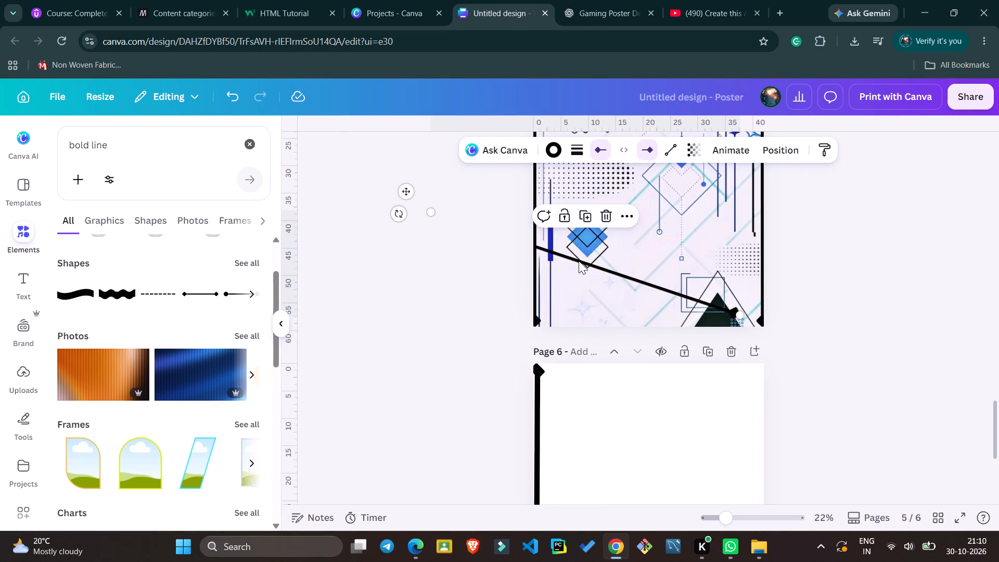
Rotate the line crossing page 5 until it lies nearly horizontal, at about -179°.
left_click(579, 261)
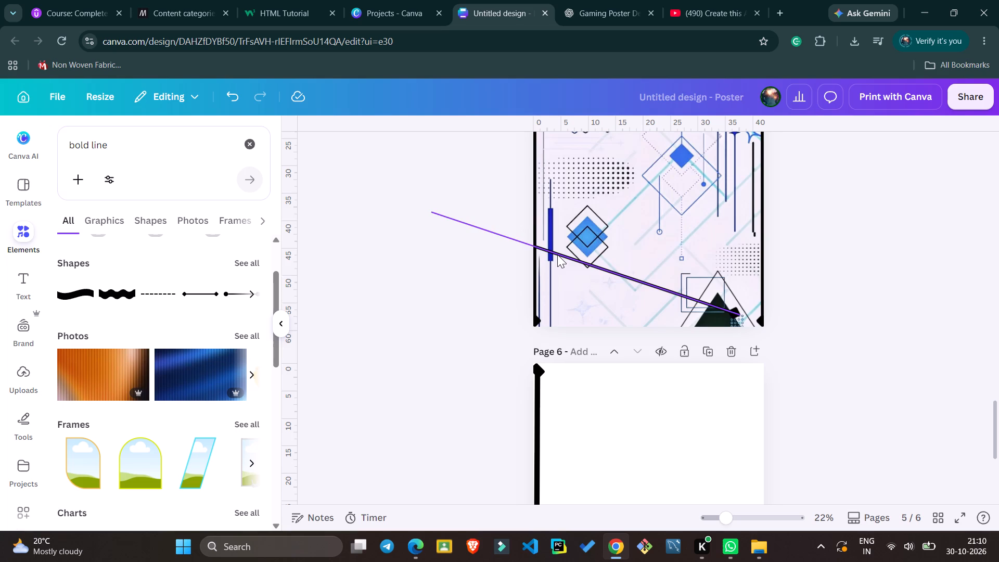
left_click(557, 254)
left_click_drag(399, 217, 399, 225)
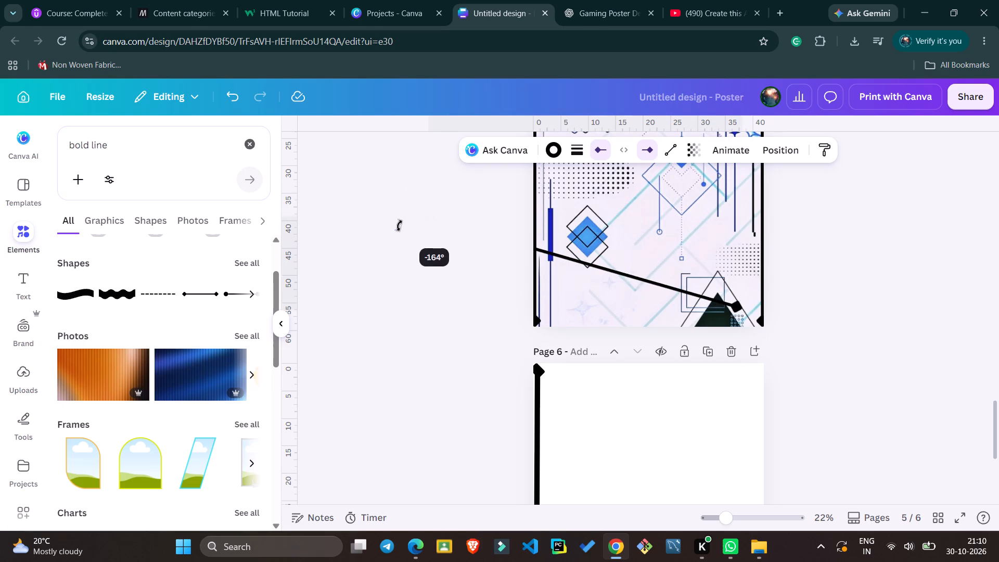
left_click_drag(399, 225, 399, 242)
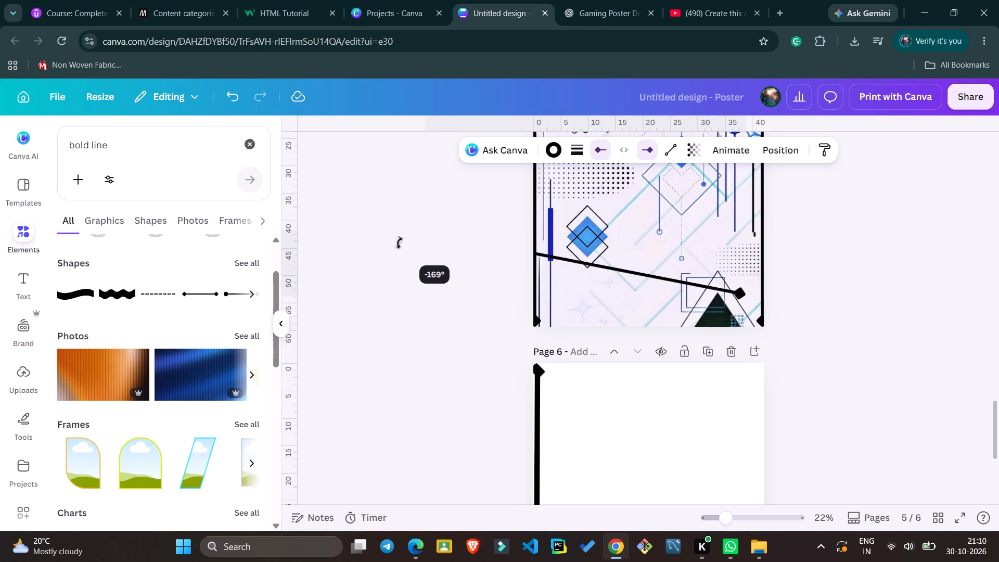
left_click_drag(399, 242, 399, 250)
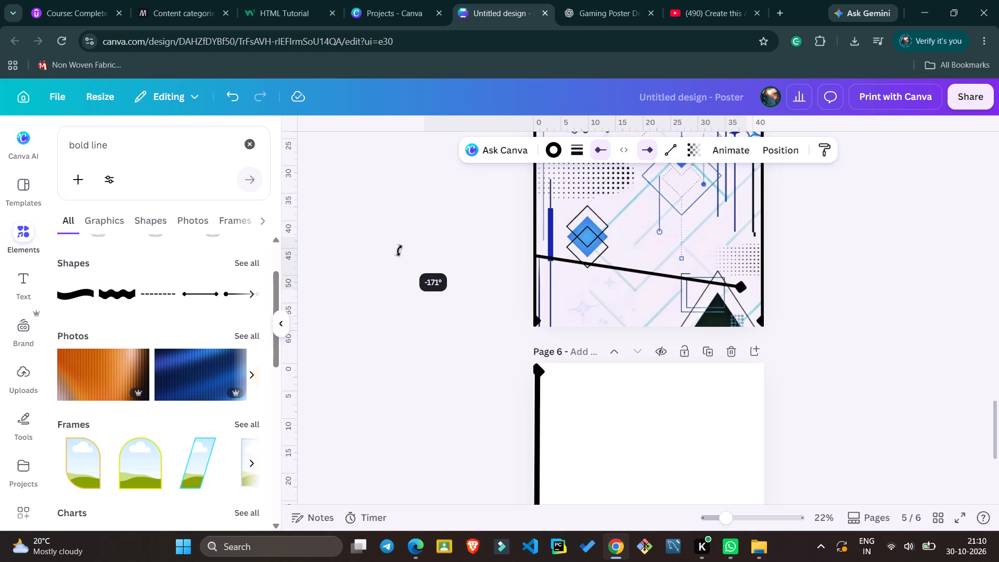
left_click_drag(399, 250, 401, 260)
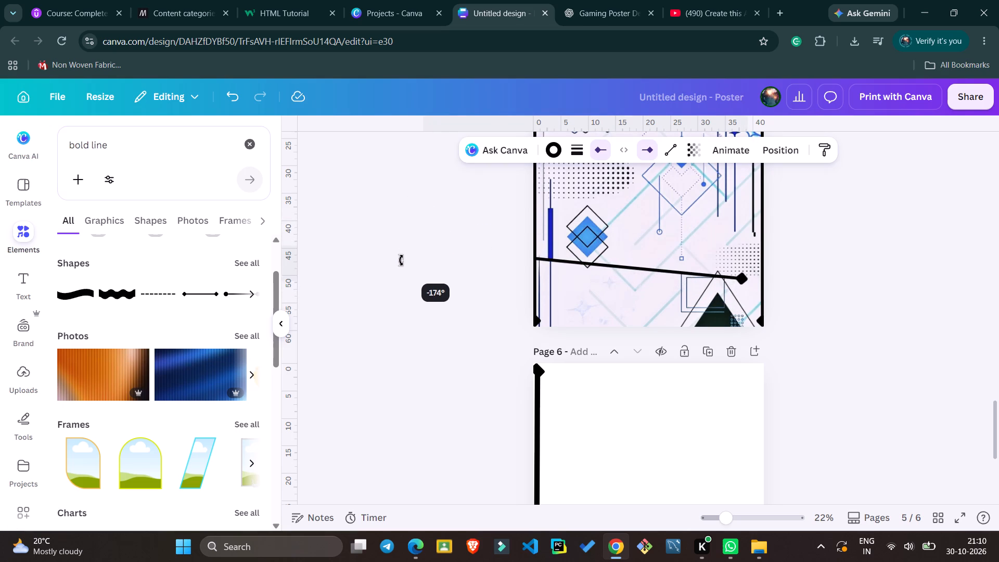
left_click_drag(401, 260, 409, 275)
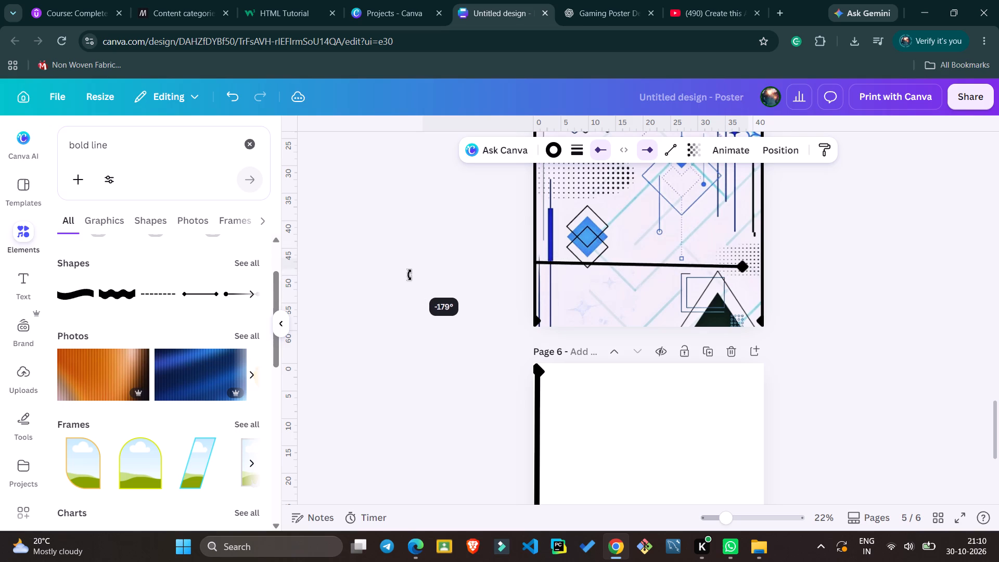
left_click_drag(409, 275, 410, 275)
Move the horizontal diamond-ended line down until it sits along page 5's bottom edge.
left_click_drag(615, 261, 629, 320)
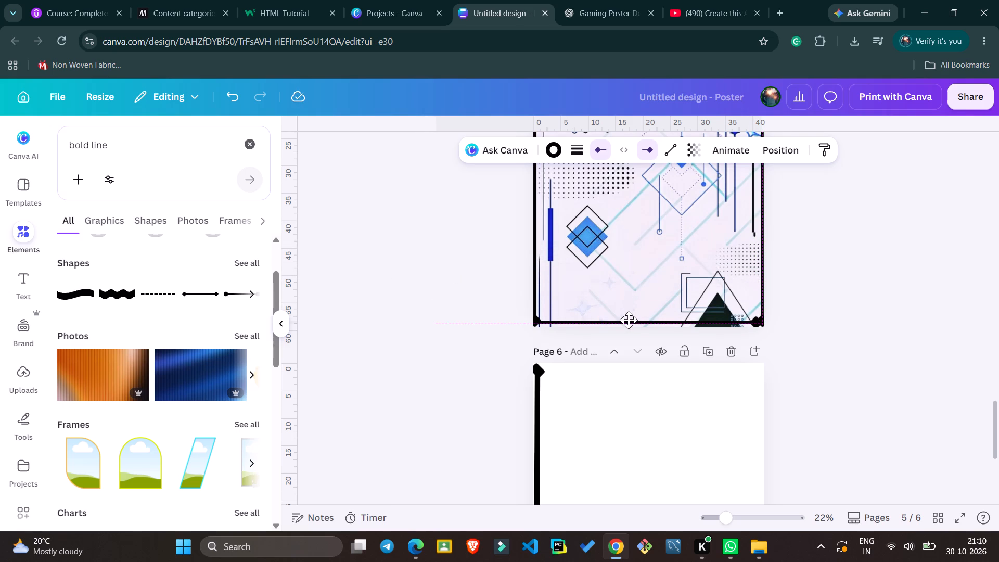
left_click_drag(629, 320, 633, 321)
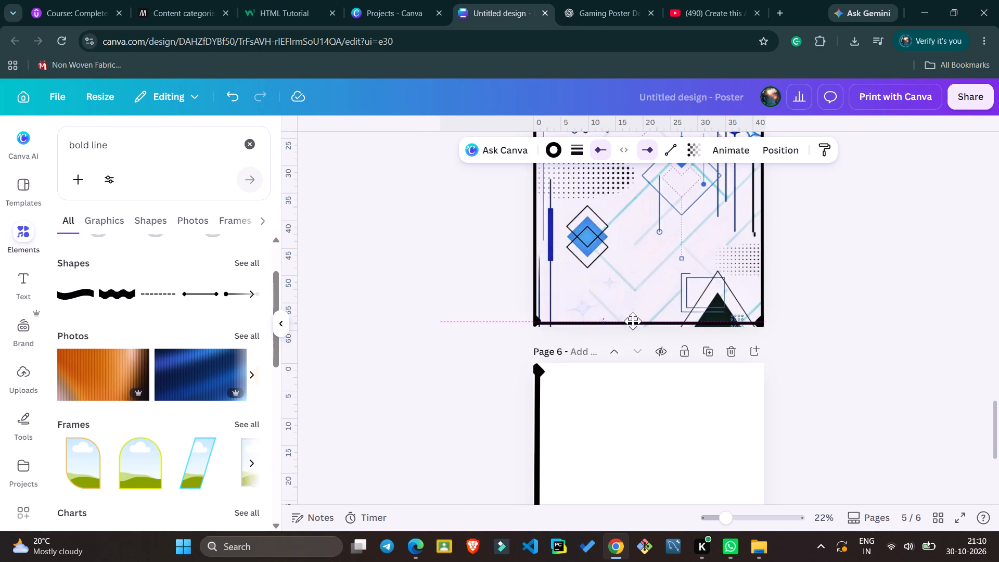
left_click_drag(633, 321, 633, 321)
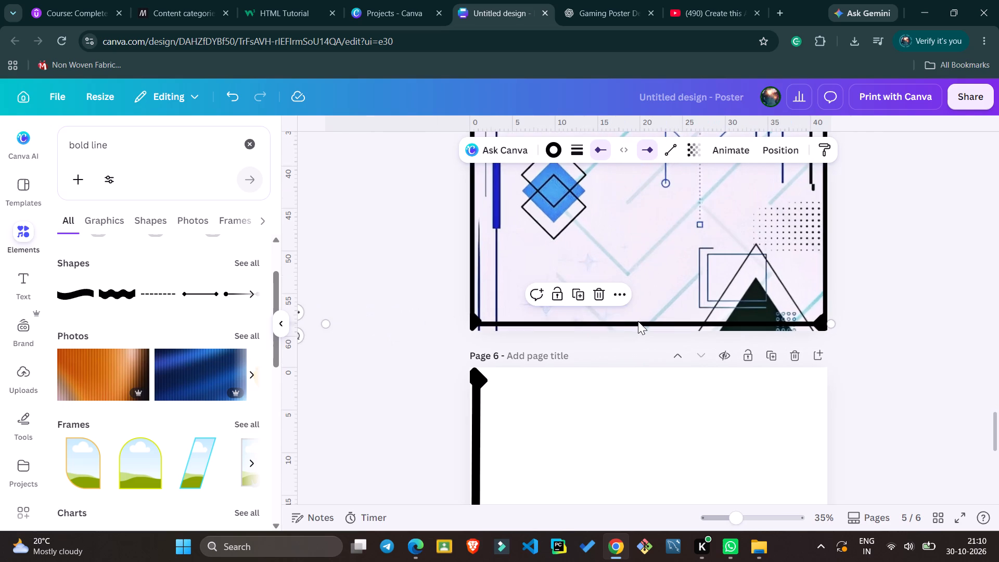
left_click_drag(641, 325, 644, 330)
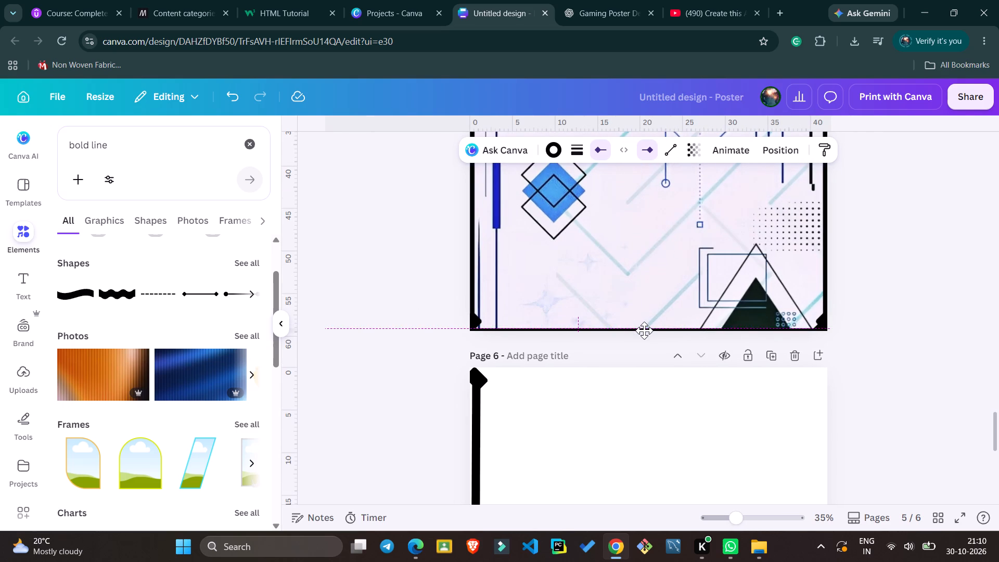
left_click_drag(644, 330, 645, 329)
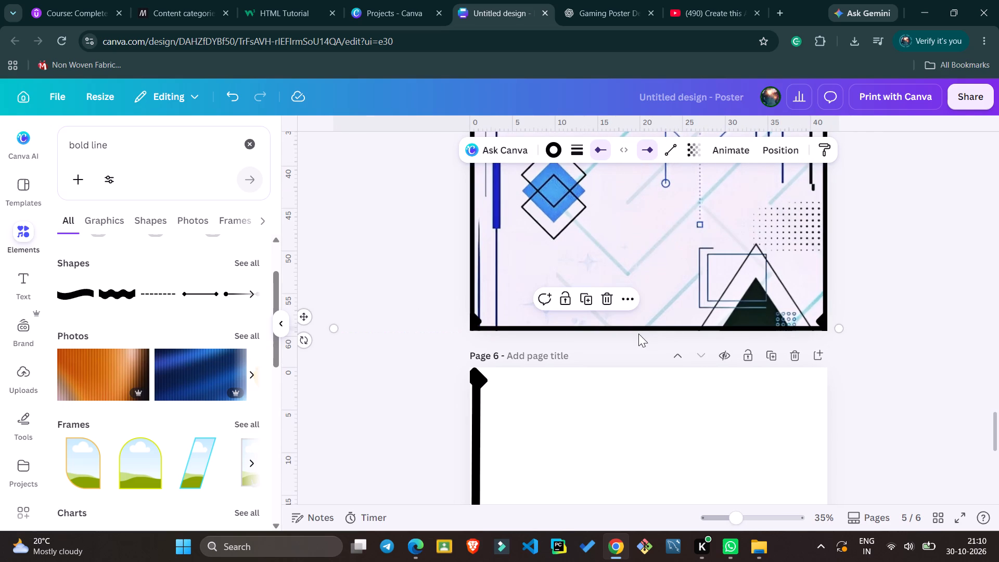
left_click(638, 337)
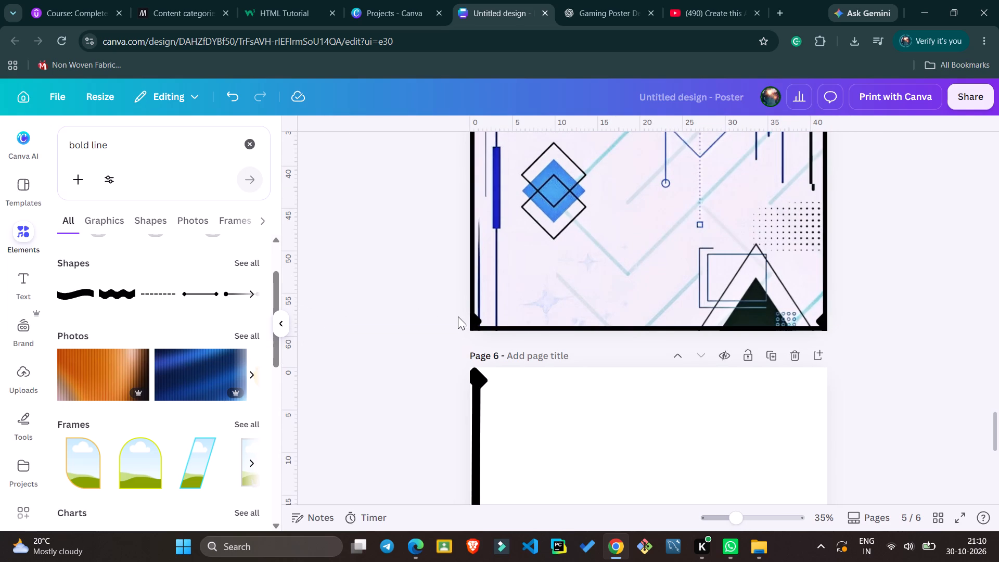
Shorten the bottom-edge line from its left end to page 5's bottom left corner, at a length of about 43.1 and -180°.
left_click(474, 323)
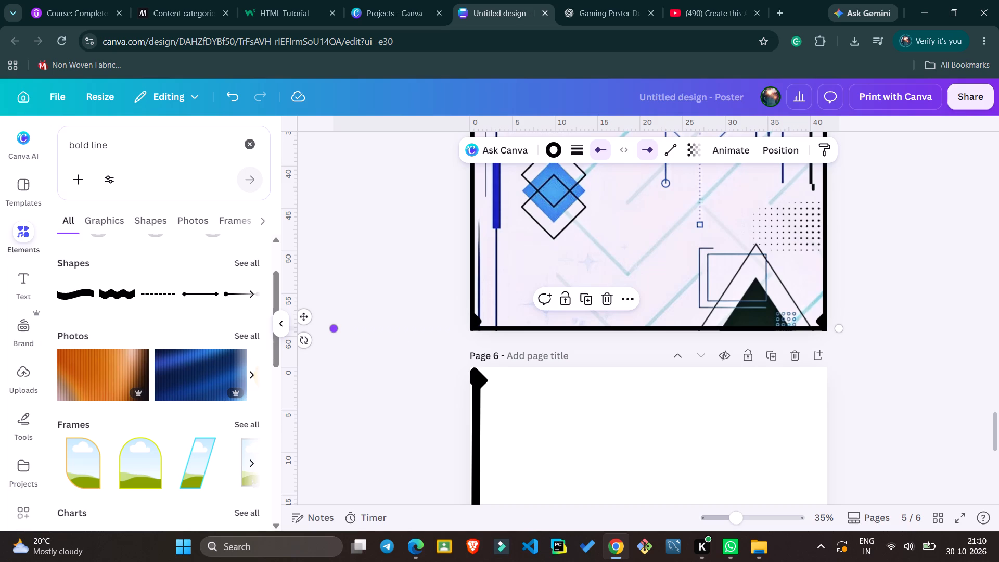
left_click_drag(330, 326, 469, 329)
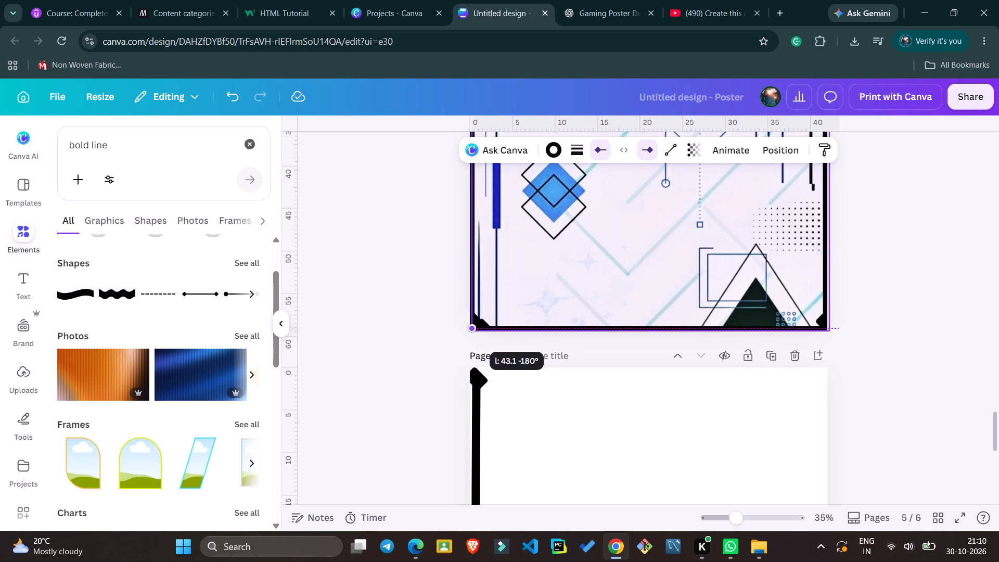
left_click_drag(469, 329, 467, 327)
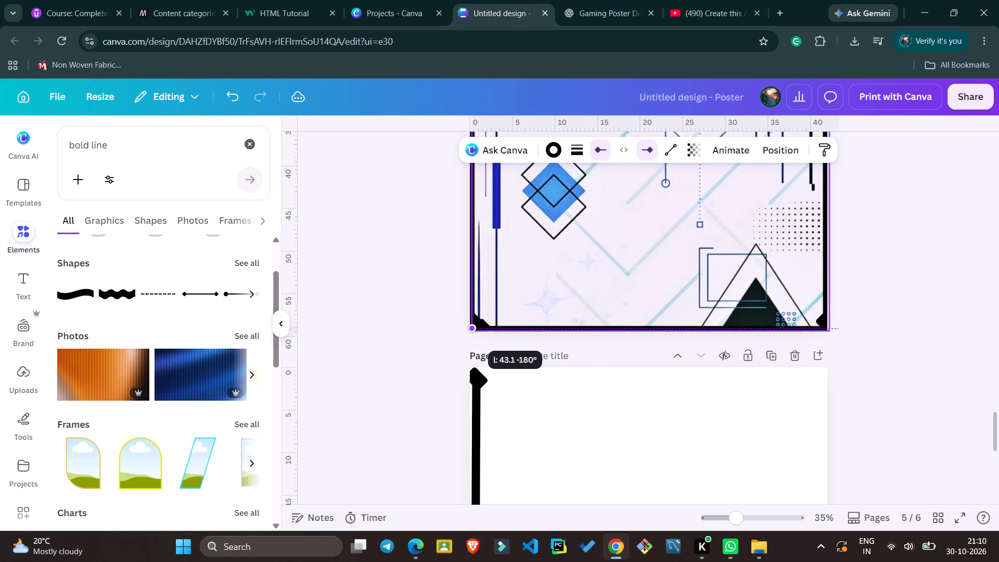
left_click_drag(467, 327, 468, 328)
left_click(429, 287)
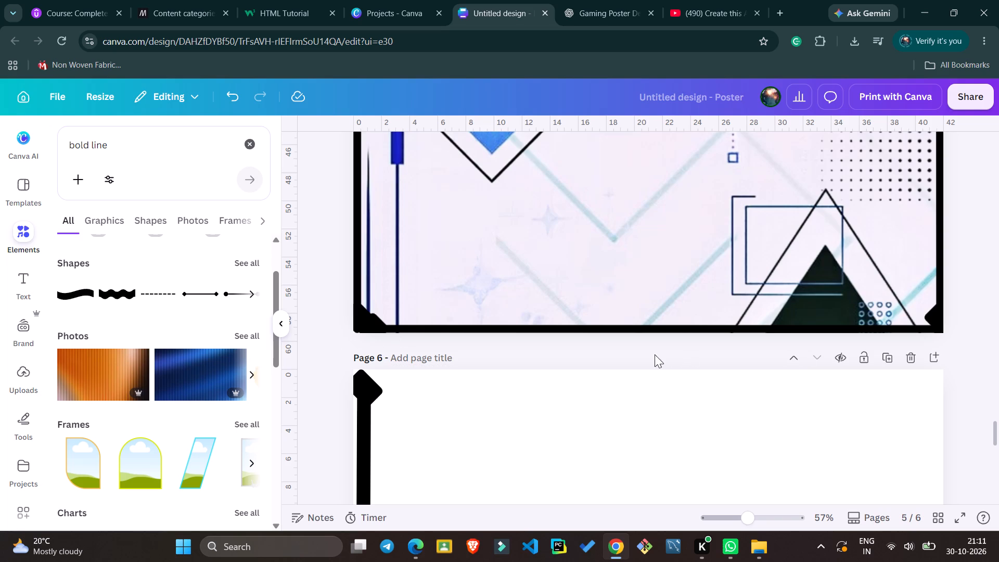
Extend the left end of page 5's bottom-edge line slightly past the corner, to a length of about 43.8 at -180°.
left_click(379, 320)
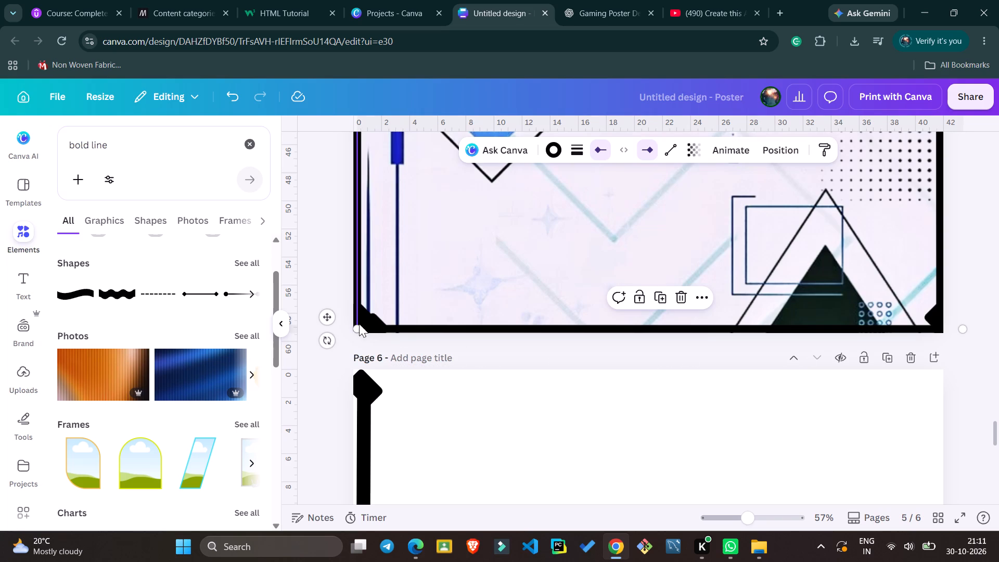
left_click_drag(355, 330, 351, 329)
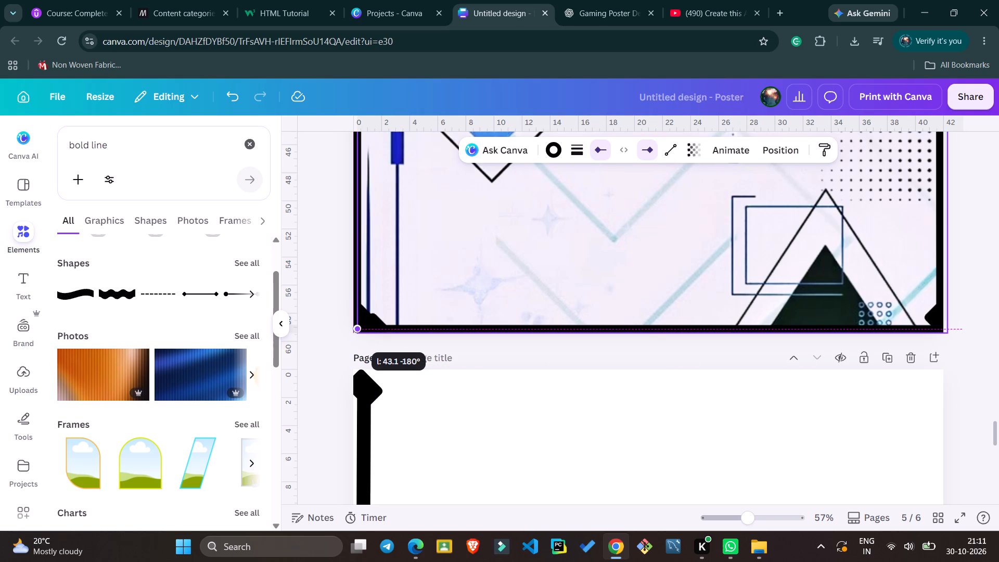
left_click_drag(351, 329, 348, 329)
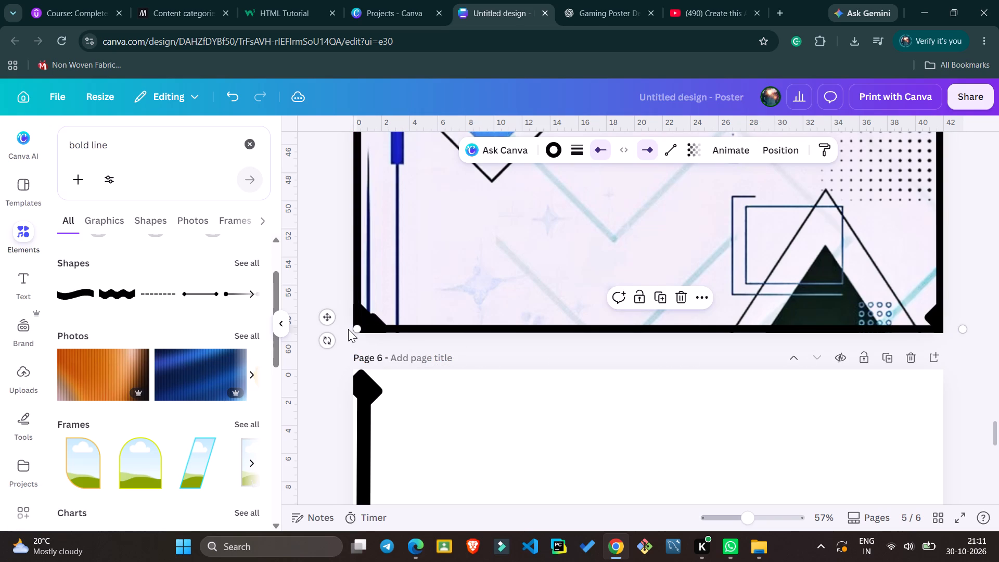
left_click(348, 329)
left_click(363, 328)
left_click_drag(356, 328, 349, 327)
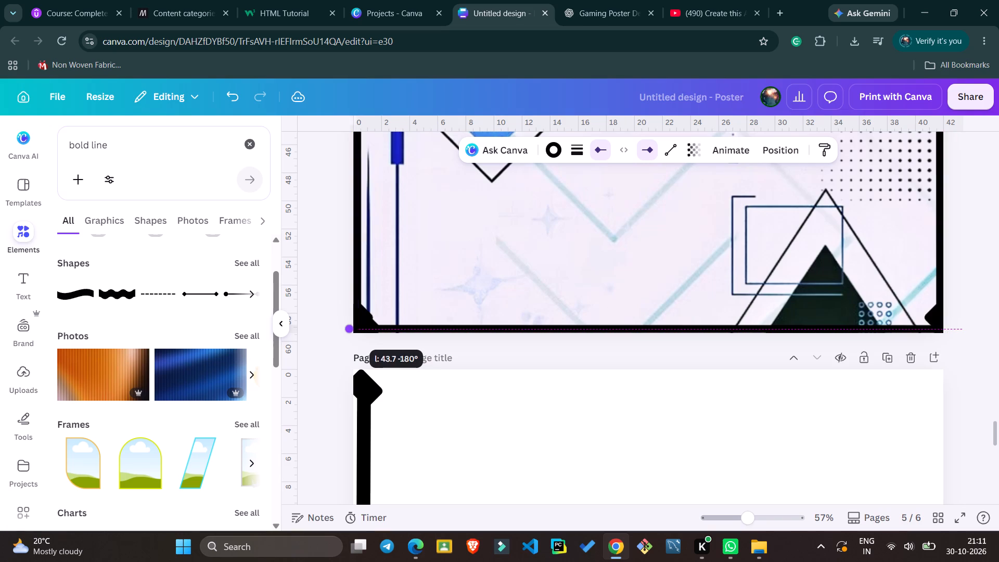
left_click_drag(349, 327, 349, 326)
left_click_drag(354, 326, 347, 324)
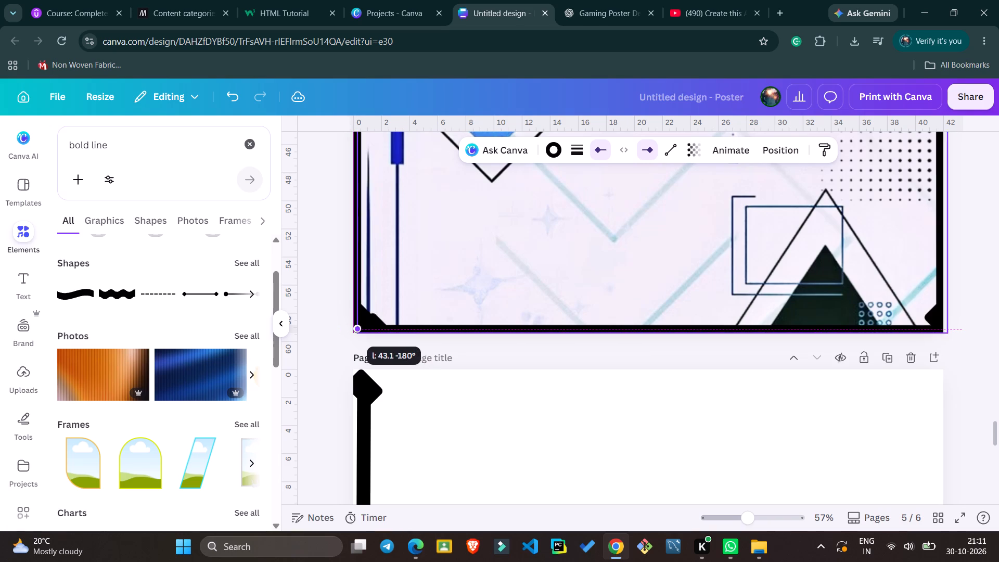
left_click_drag(347, 324, 319, 318)
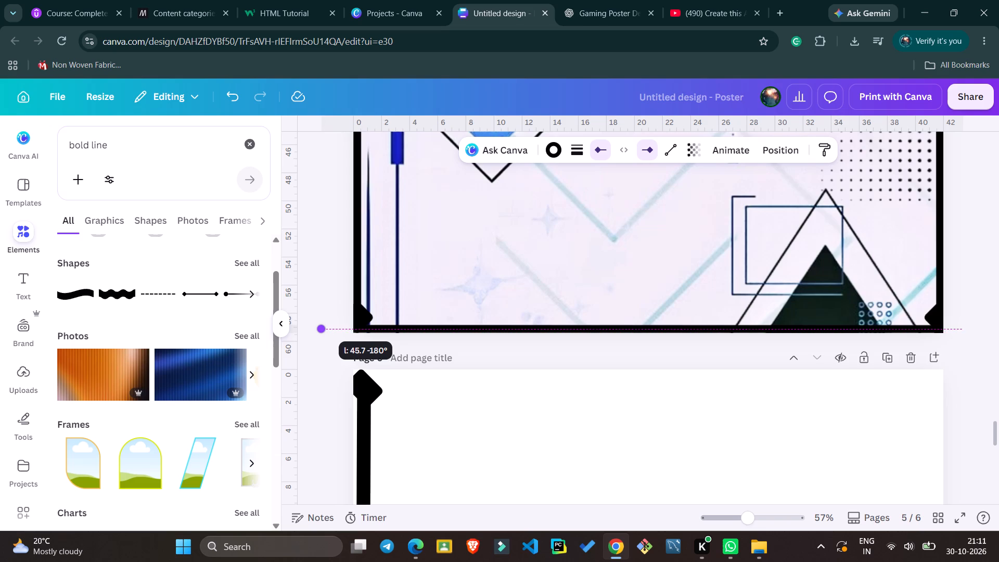
left_click_drag(319, 318, 345, 319)
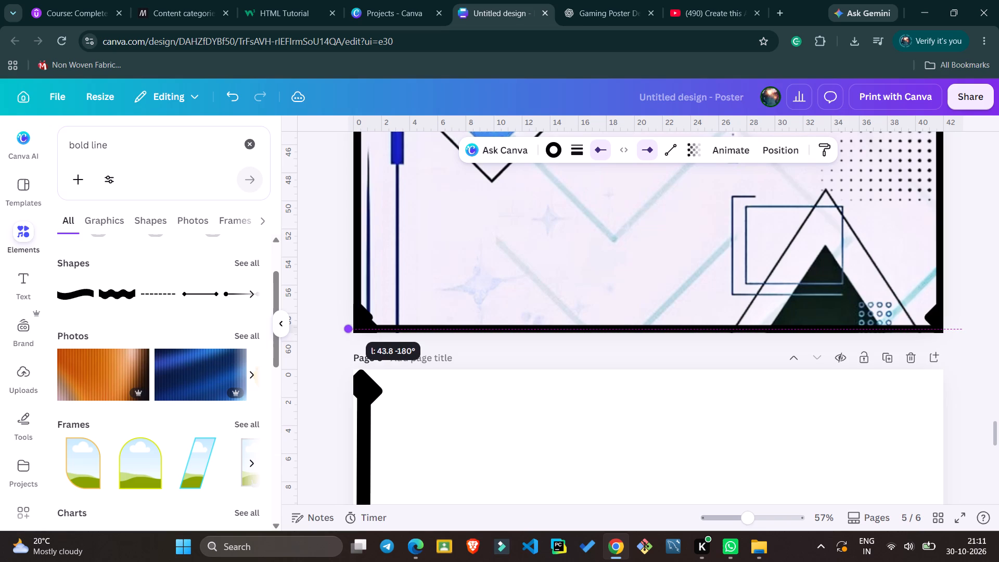
left_click_drag(345, 319, 343, 317)
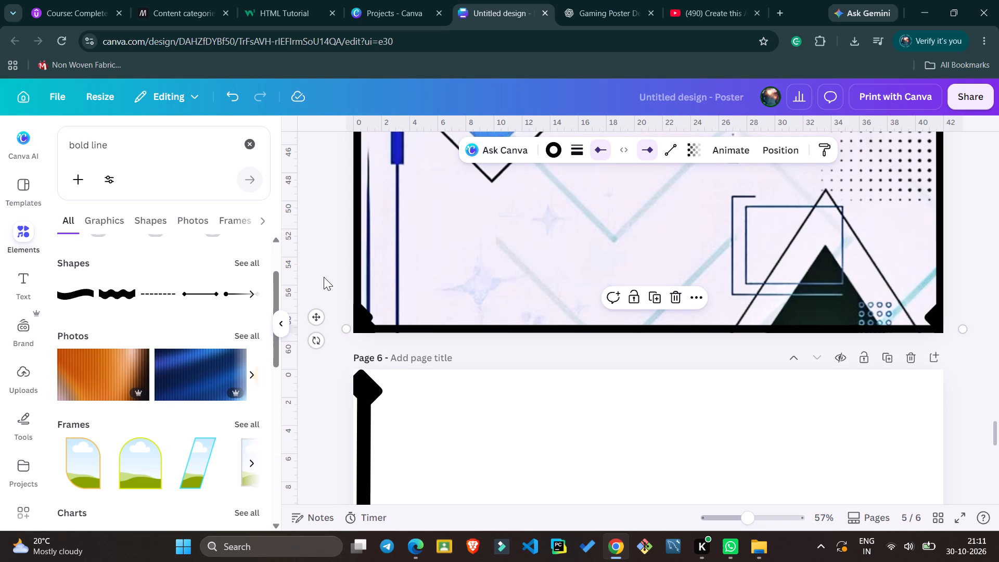
left_click(323, 276)
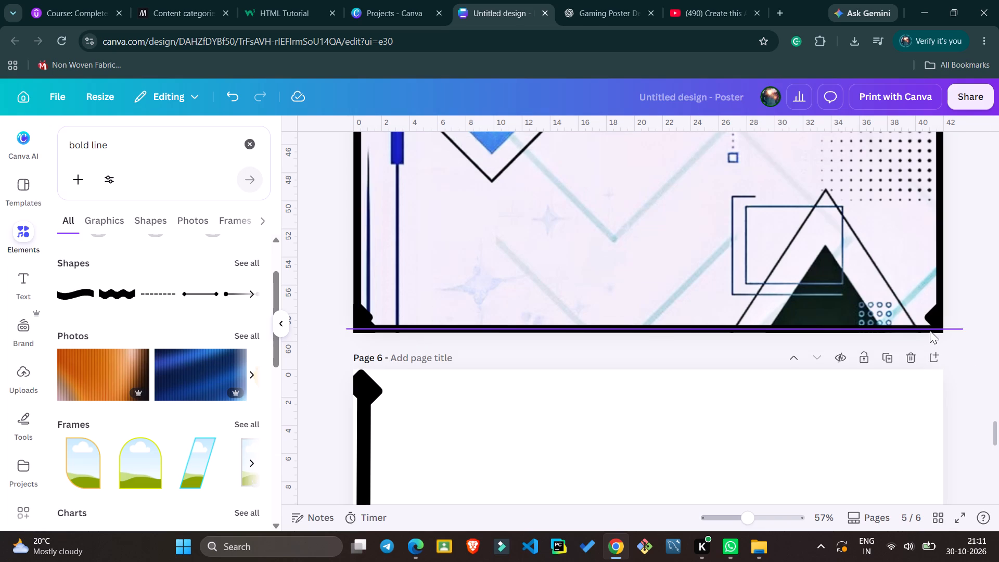
Pull the right end of page 5's bottom-edge line in to the bottom right corner, keeping it at -180°.
left_click(930, 330)
scroll(930, 330, "left", 1)
left_click_drag(959, 331, 947, 329)
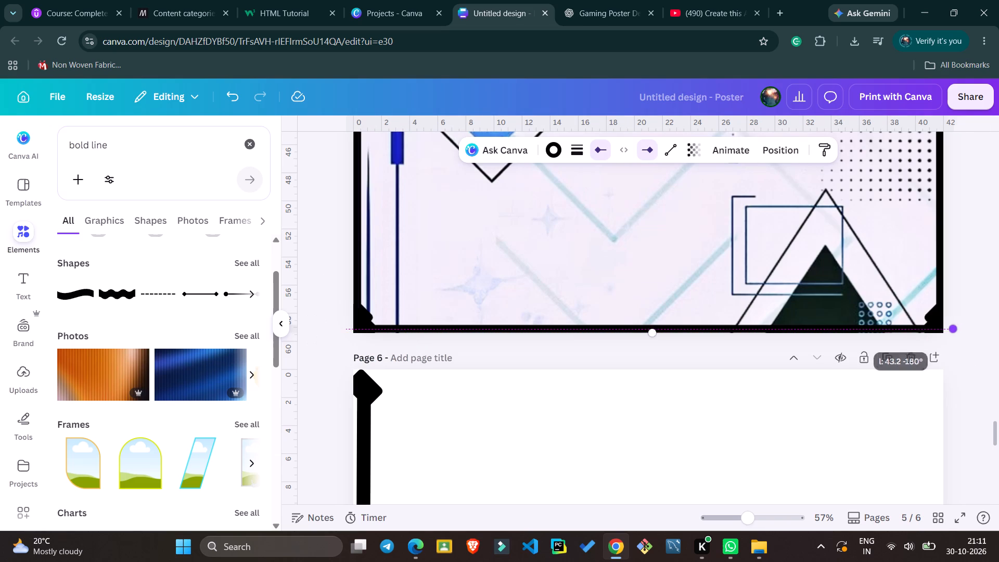
left_click_drag(947, 329, 945, 329)
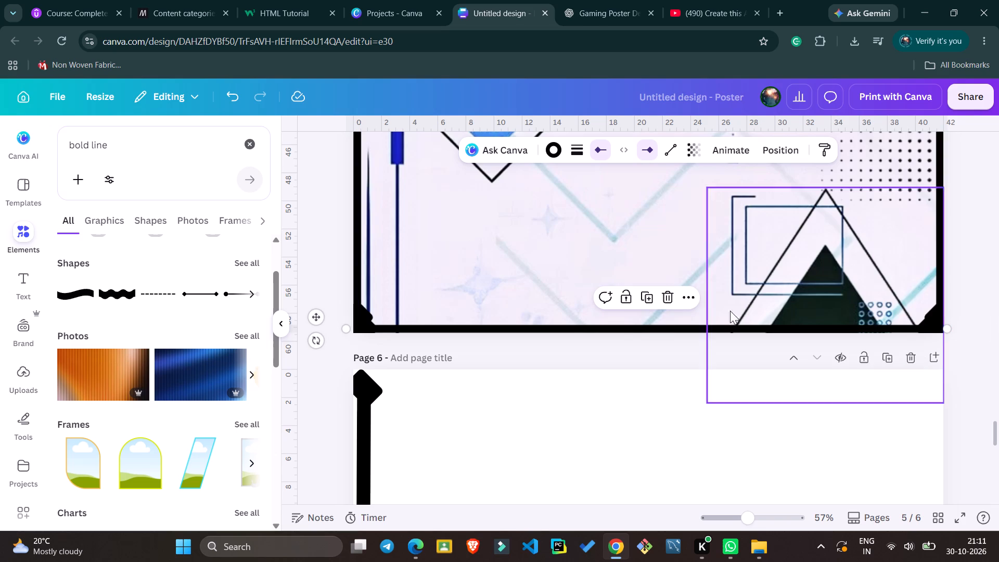
Nudge the left end of page 5's bottom-edge line inward so its diamond fits the bottom left corner.
left_click(360, 318)
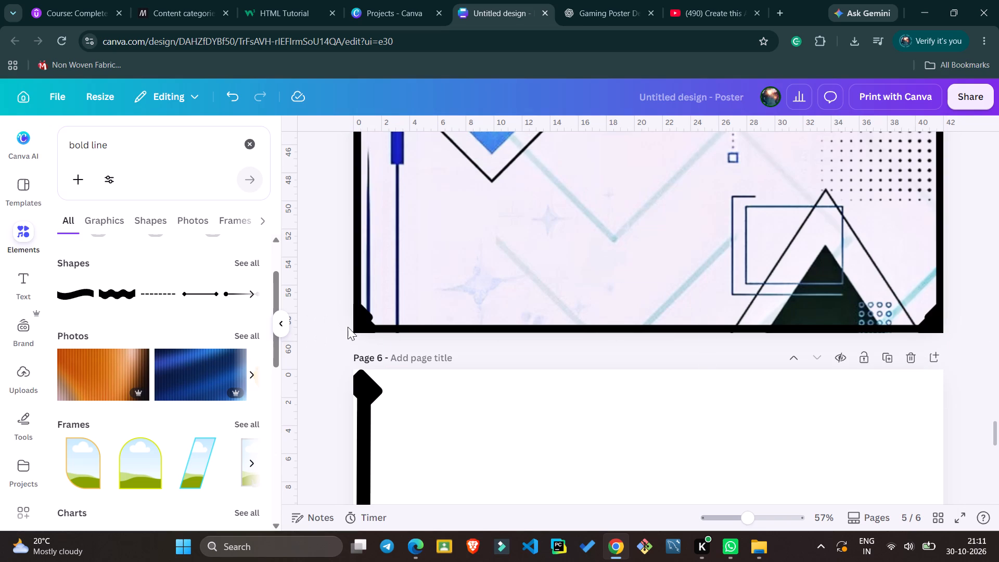
left_click(358, 328)
left_click(346, 327)
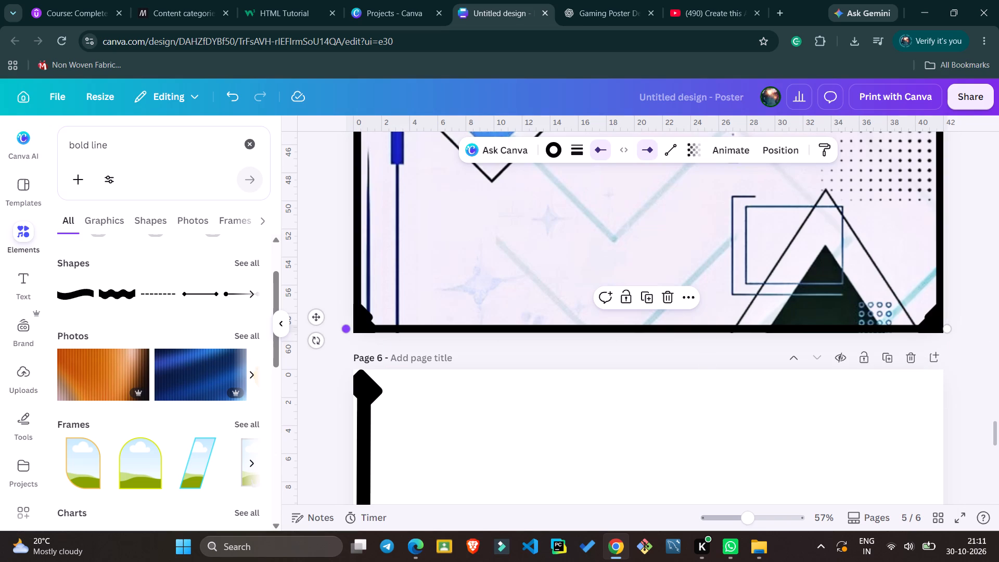
left_click(321, 257)
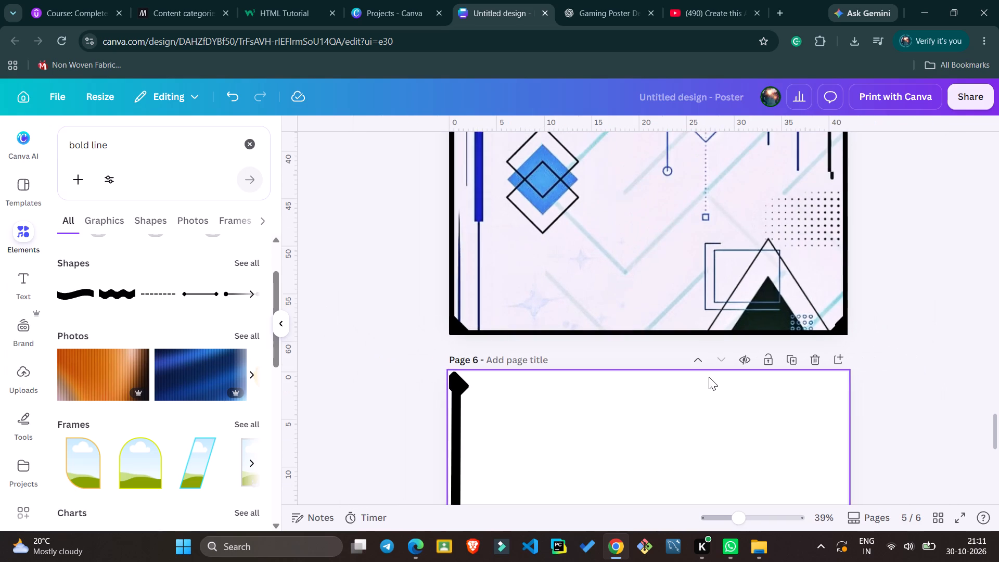
Move another diamond-ended line from page 6 up onto the upper part of page 5.
scroll(709, 377, "up", 1)
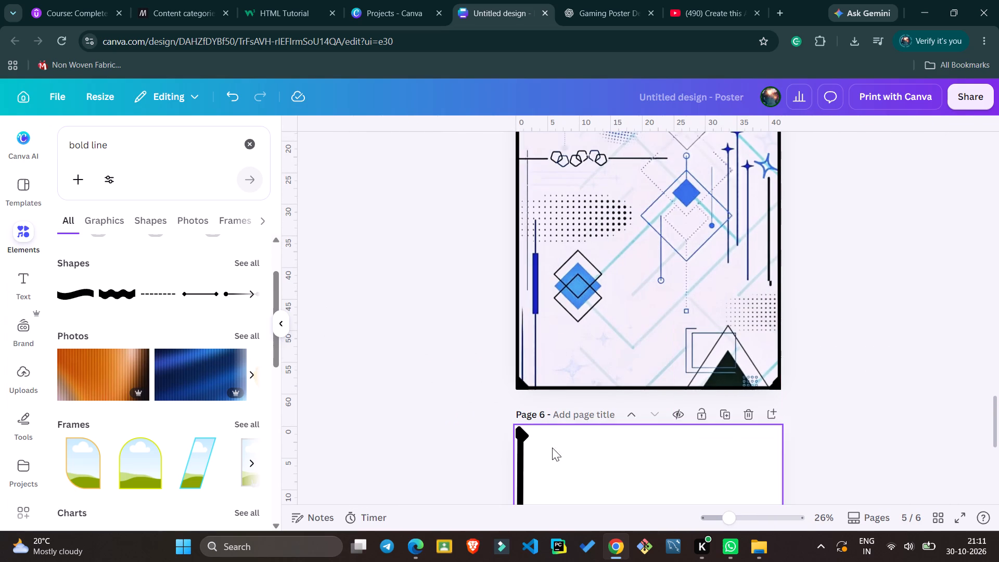
left_click_drag(523, 436, 597, 194)
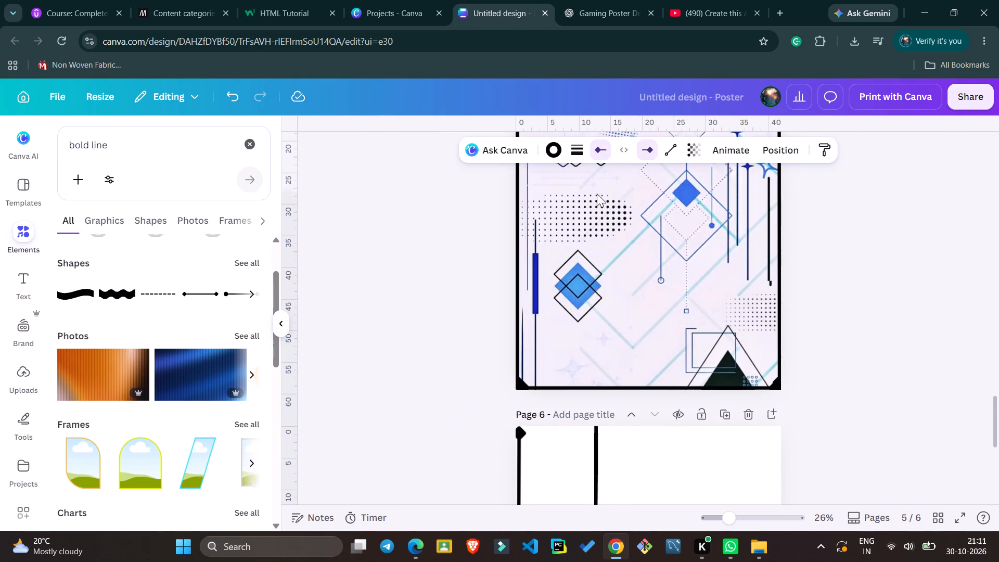
left_click_drag(597, 194, 593, 149)
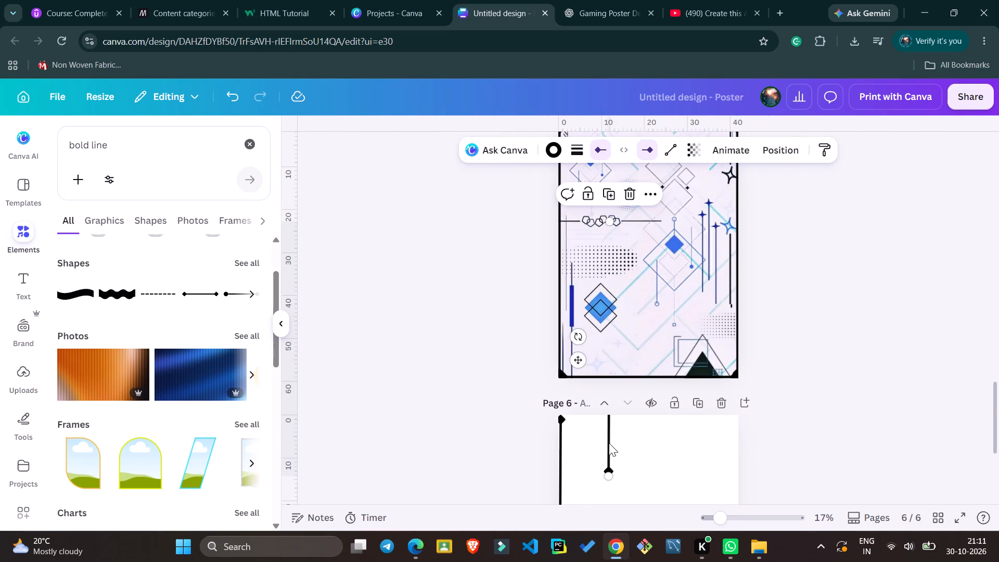
left_click_drag(609, 443, 617, 282)
scroll(617, 282, "up", 2)
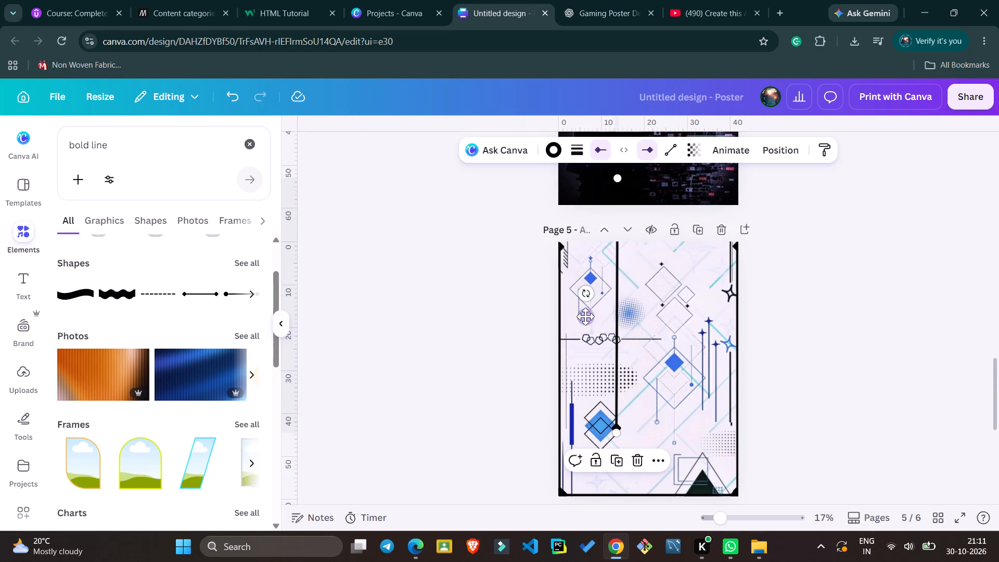
Rotate the newly moved line on page 5 until it lies horizontally across the upper part of the page.
left_click_drag(585, 299, 636, 315)
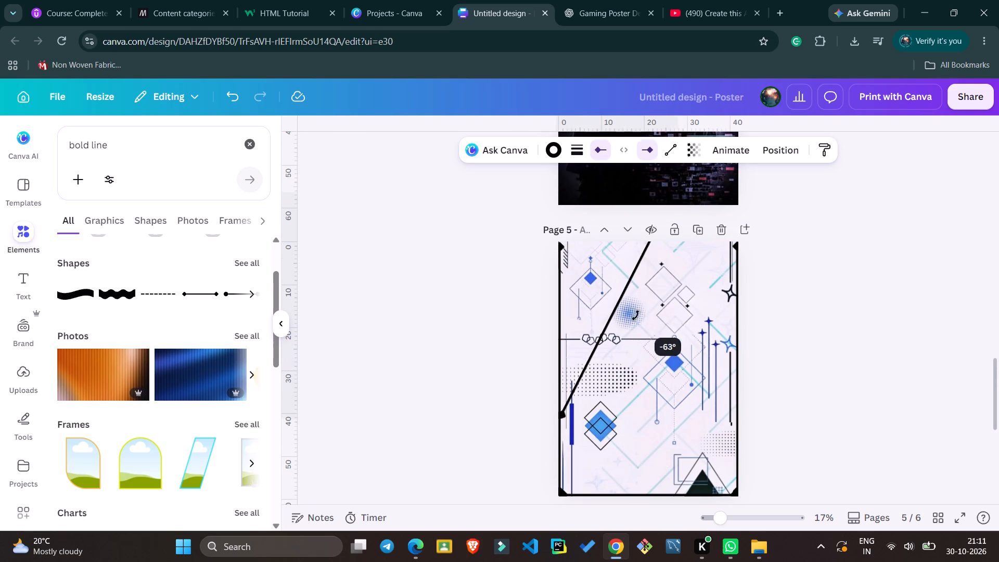
left_click_drag(636, 315, 618, 357)
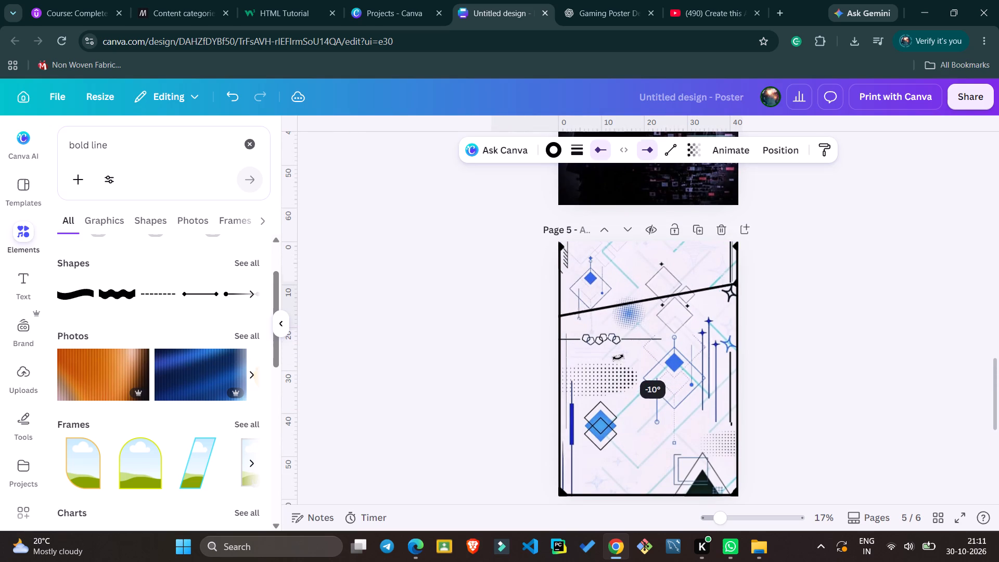
left_click_drag(618, 357, 608, 352)
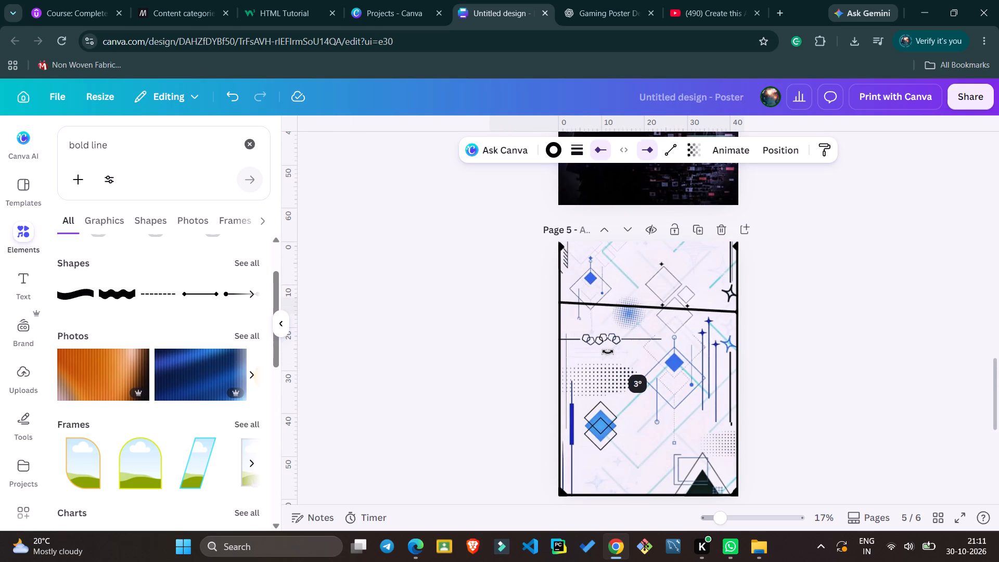
left_click_drag(608, 352, 610, 354)
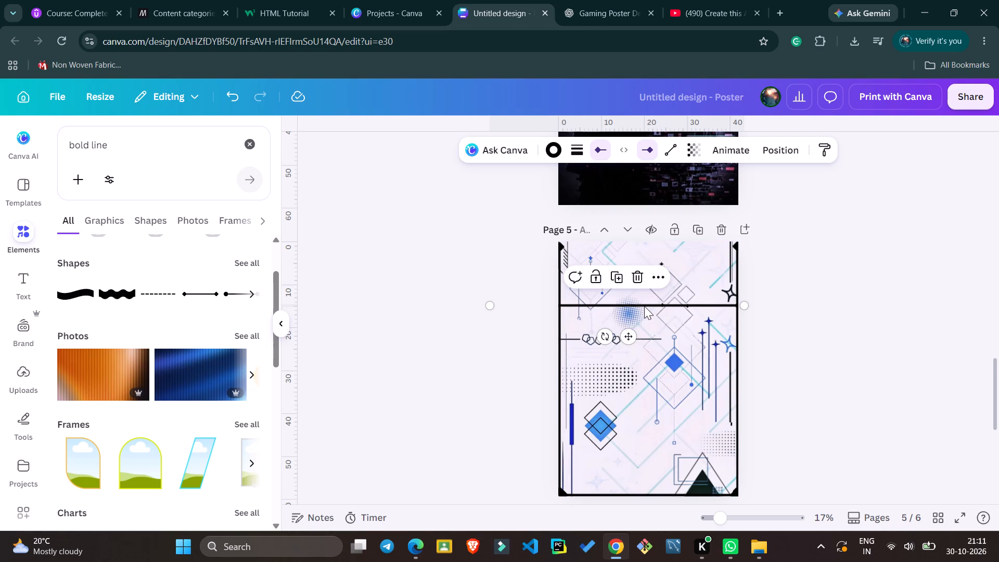
Move the horizontal diamond-ended line up until it sits flush along page 5's top edge.
left_click_drag(643, 305, 636, 245)
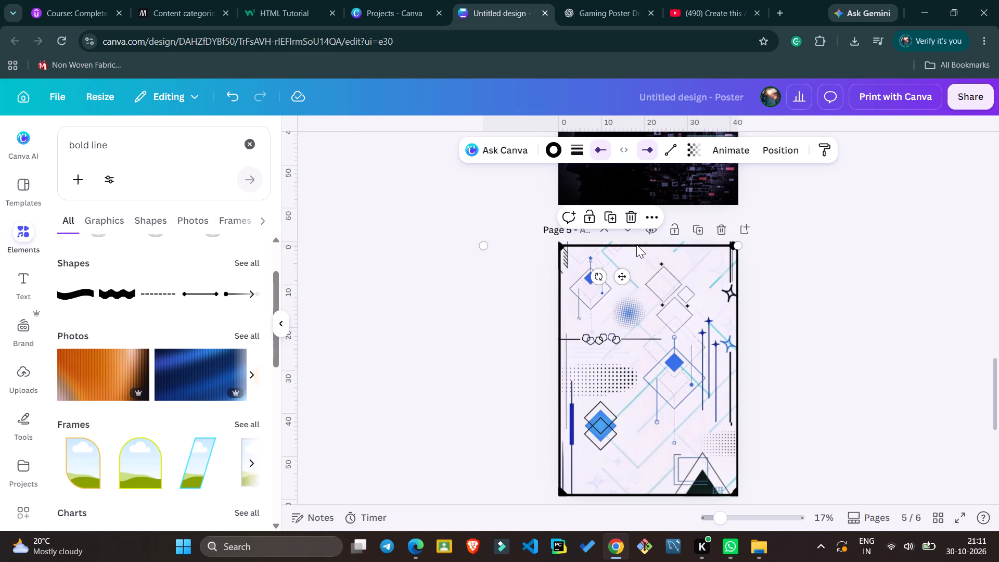
left_click_drag(636, 245, 641, 244)
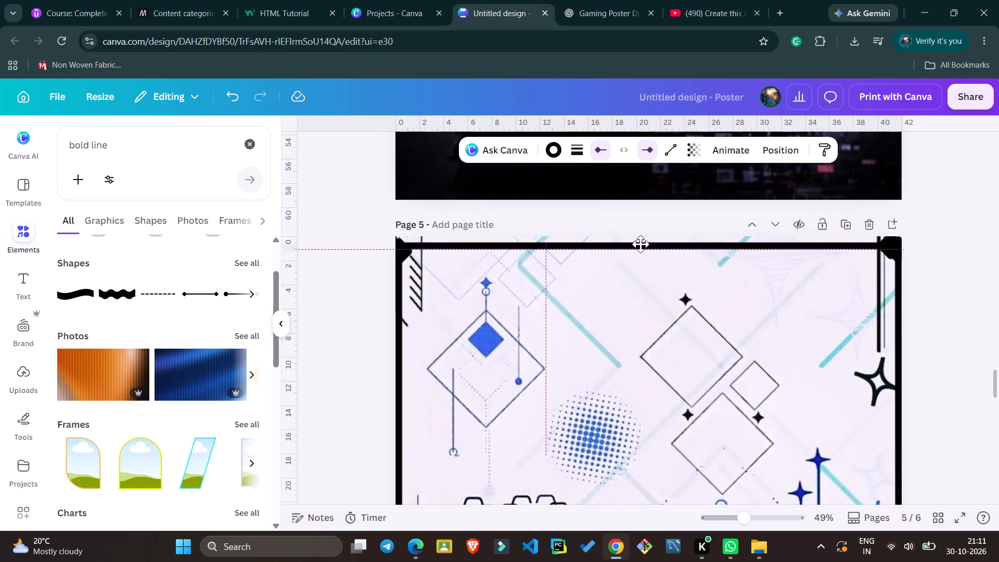
left_click_drag(641, 244, 642, 240)
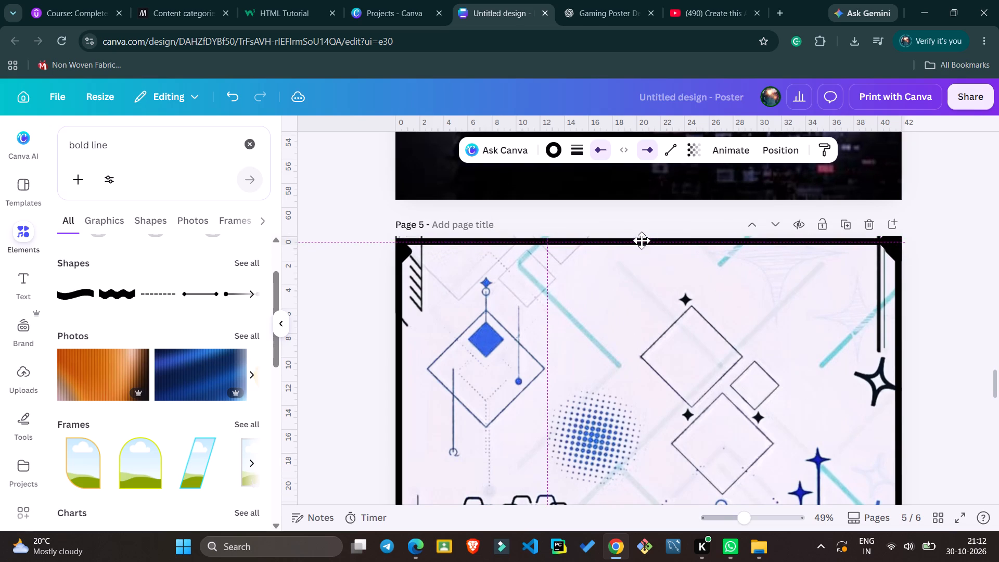
left_click_drag(642, 240, 638, 238)
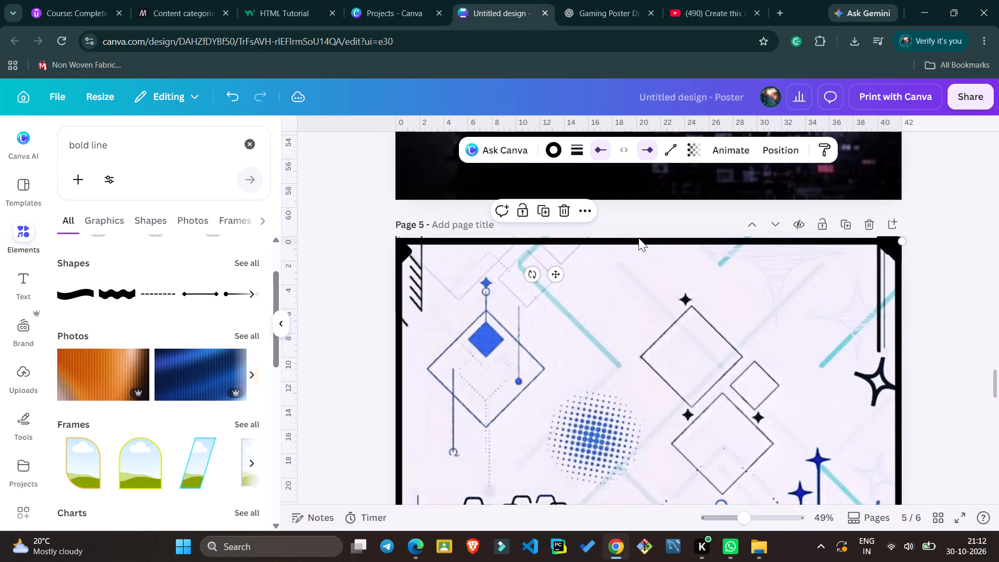
left_click(616, 241)
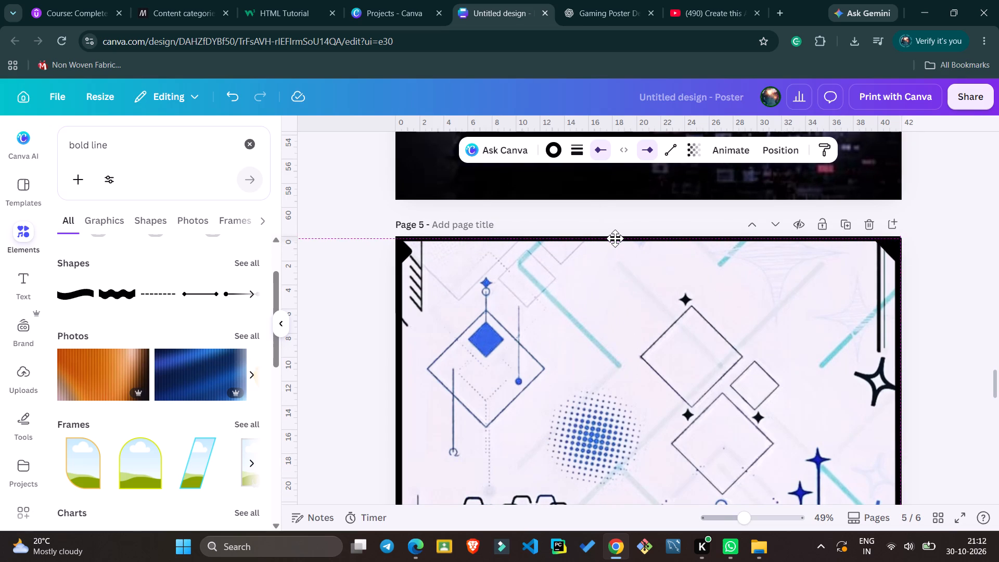
left_click(422, 242)
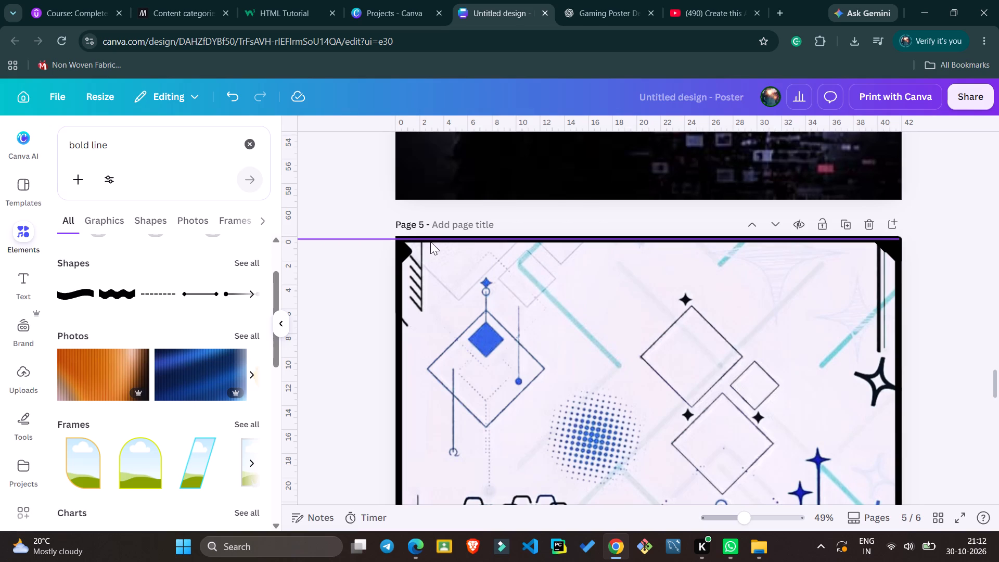
Pull the left end of page 5's top-edge line in to the top left corner, about 41.6 long at 0°.
left_click(555, 235)
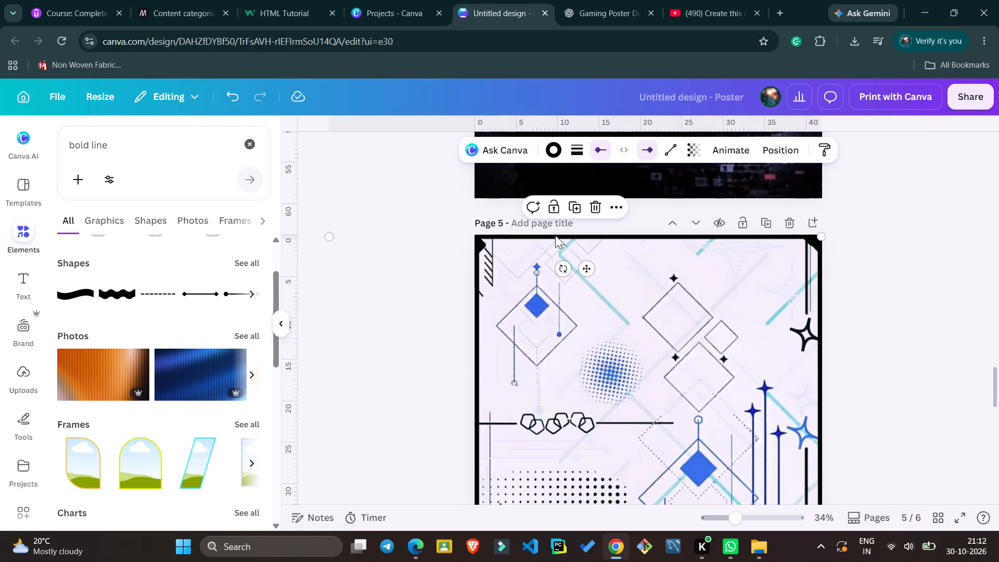
left_click_drag(326, 237, 475, 239)
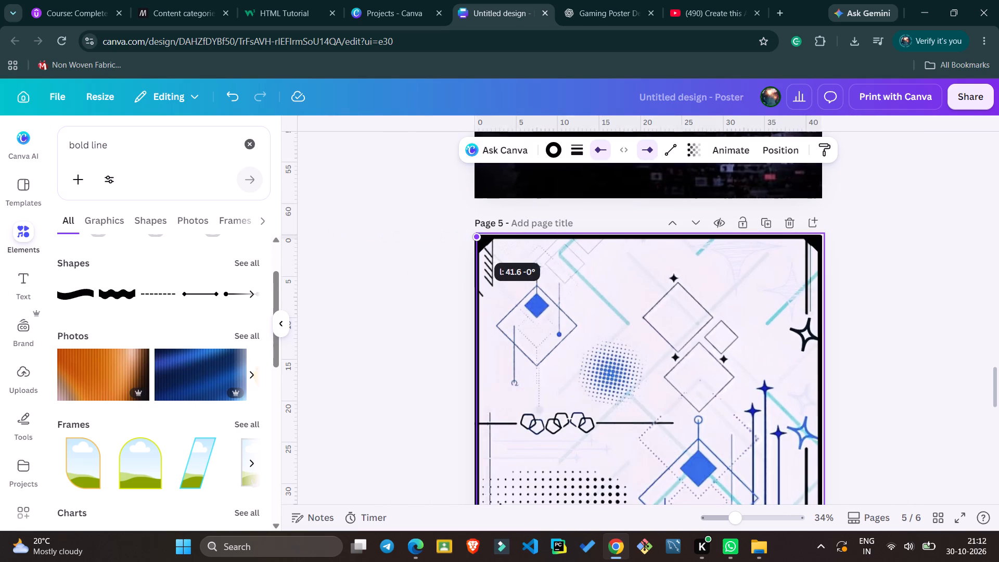
left_click_drag(475, 239, 475, 239)
left_click(438, 220)
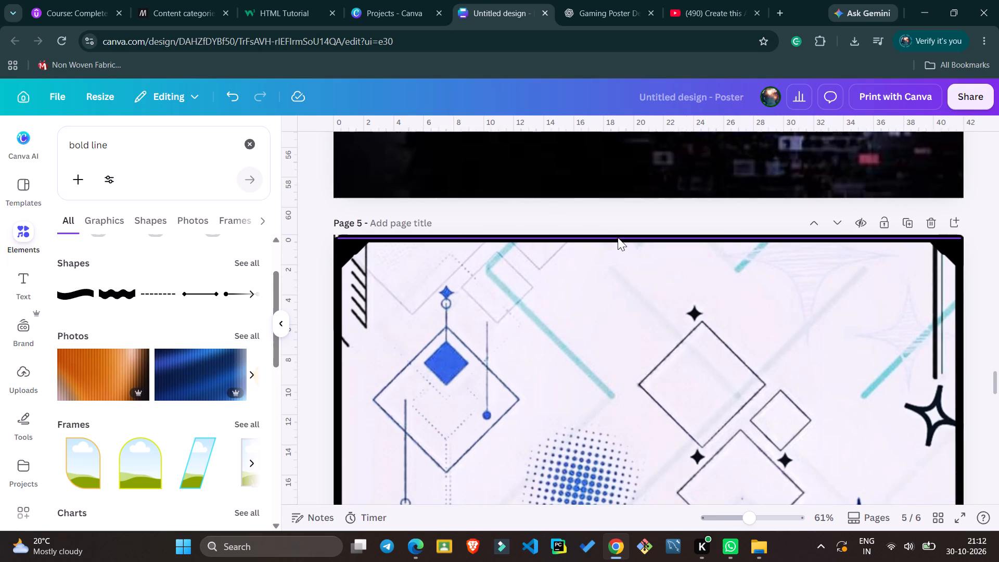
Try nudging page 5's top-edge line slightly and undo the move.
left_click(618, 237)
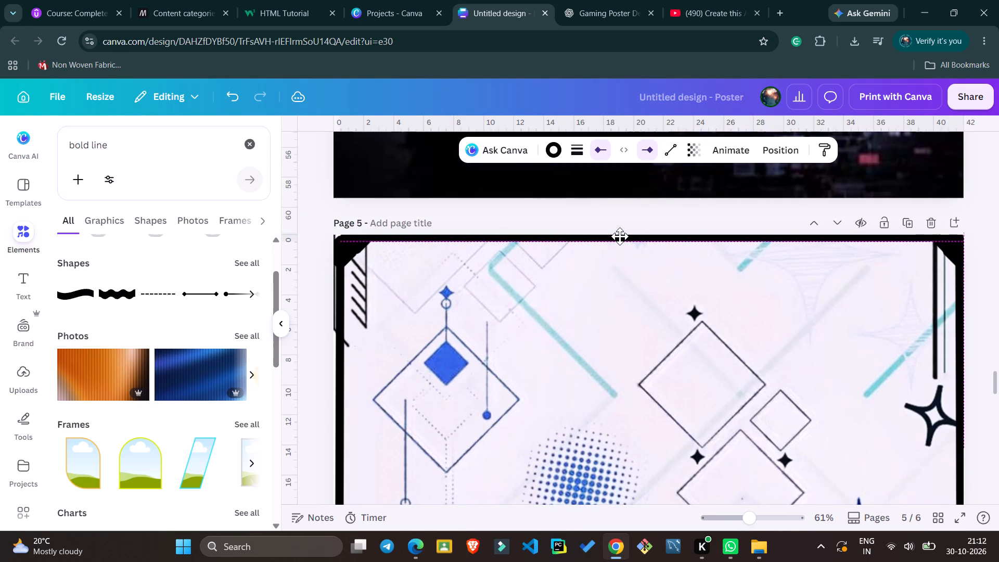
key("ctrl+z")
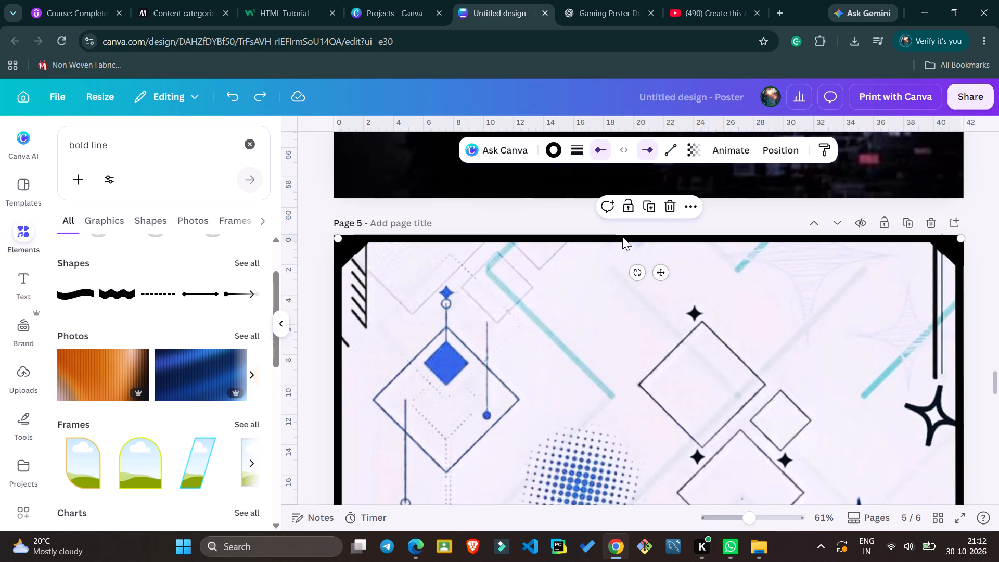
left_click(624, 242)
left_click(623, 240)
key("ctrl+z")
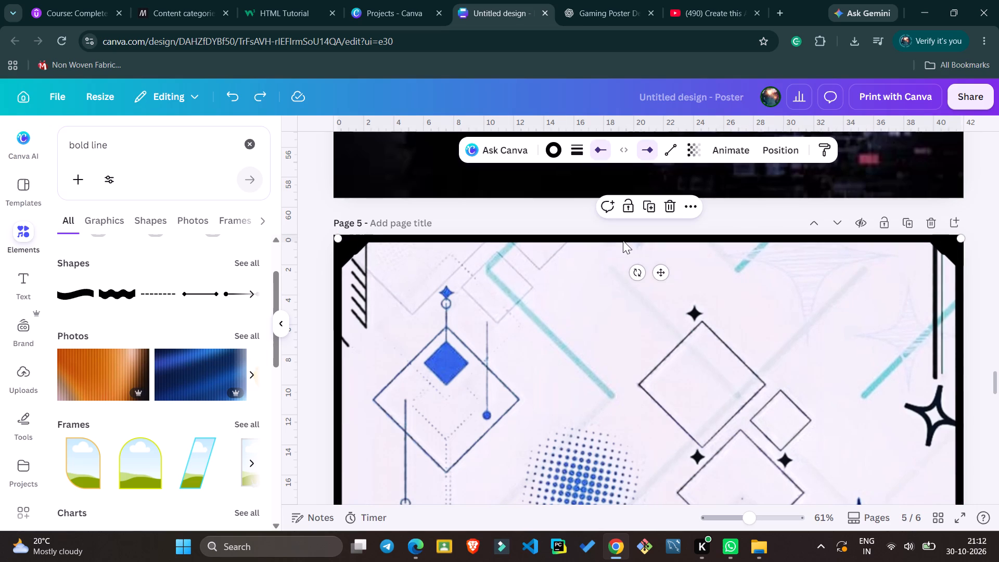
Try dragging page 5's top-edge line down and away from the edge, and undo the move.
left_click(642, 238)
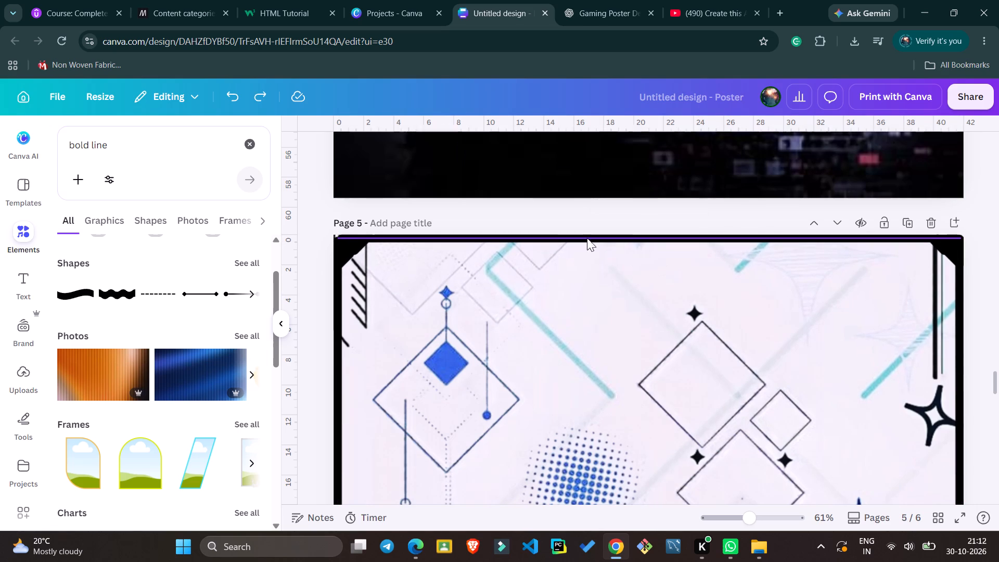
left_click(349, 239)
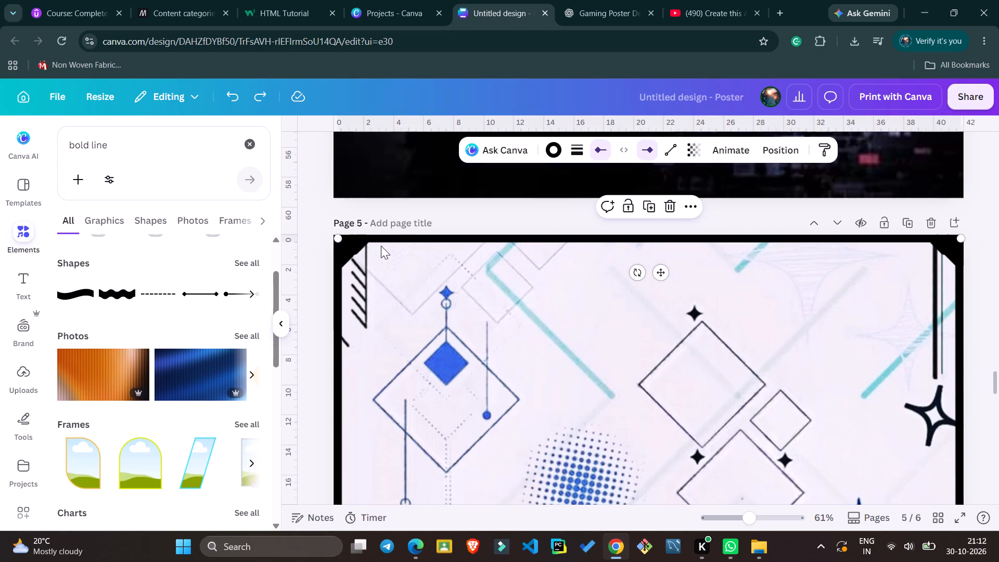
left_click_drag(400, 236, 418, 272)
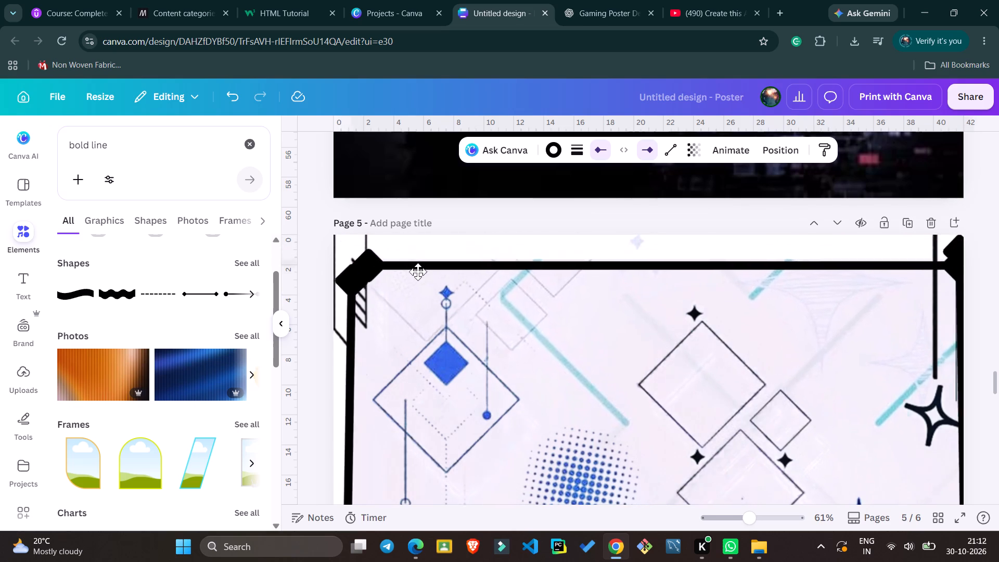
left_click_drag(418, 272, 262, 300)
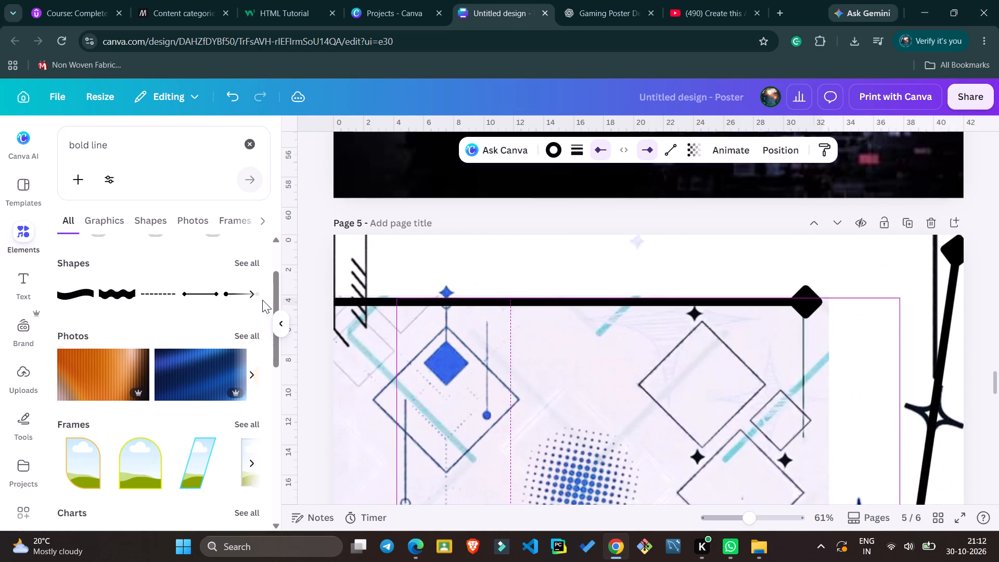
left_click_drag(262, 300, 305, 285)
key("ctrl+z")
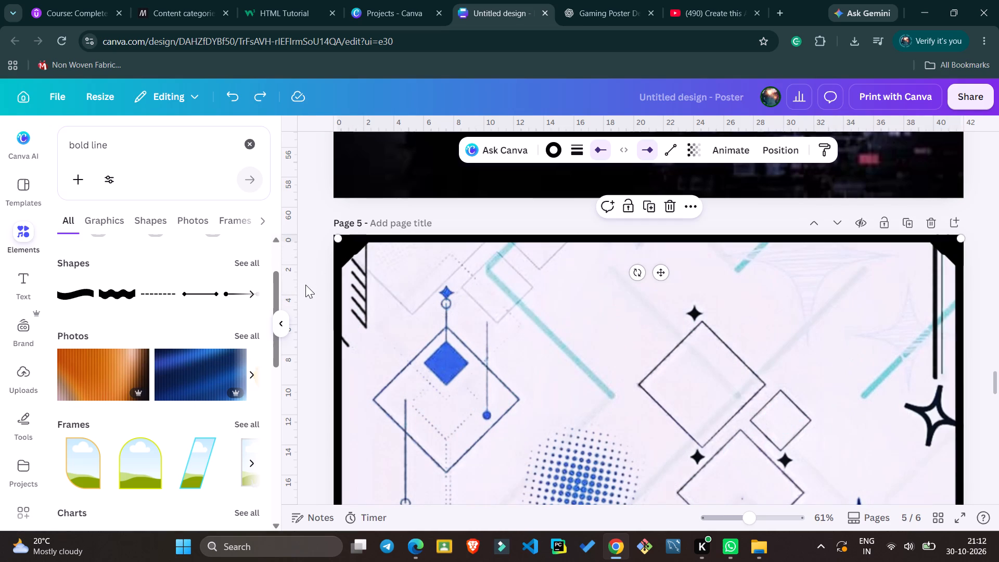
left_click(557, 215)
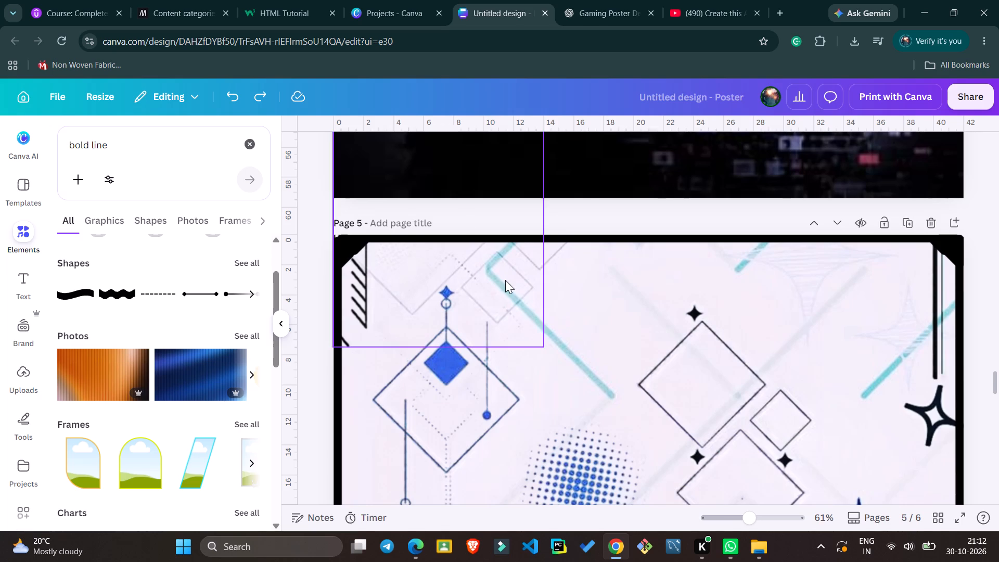